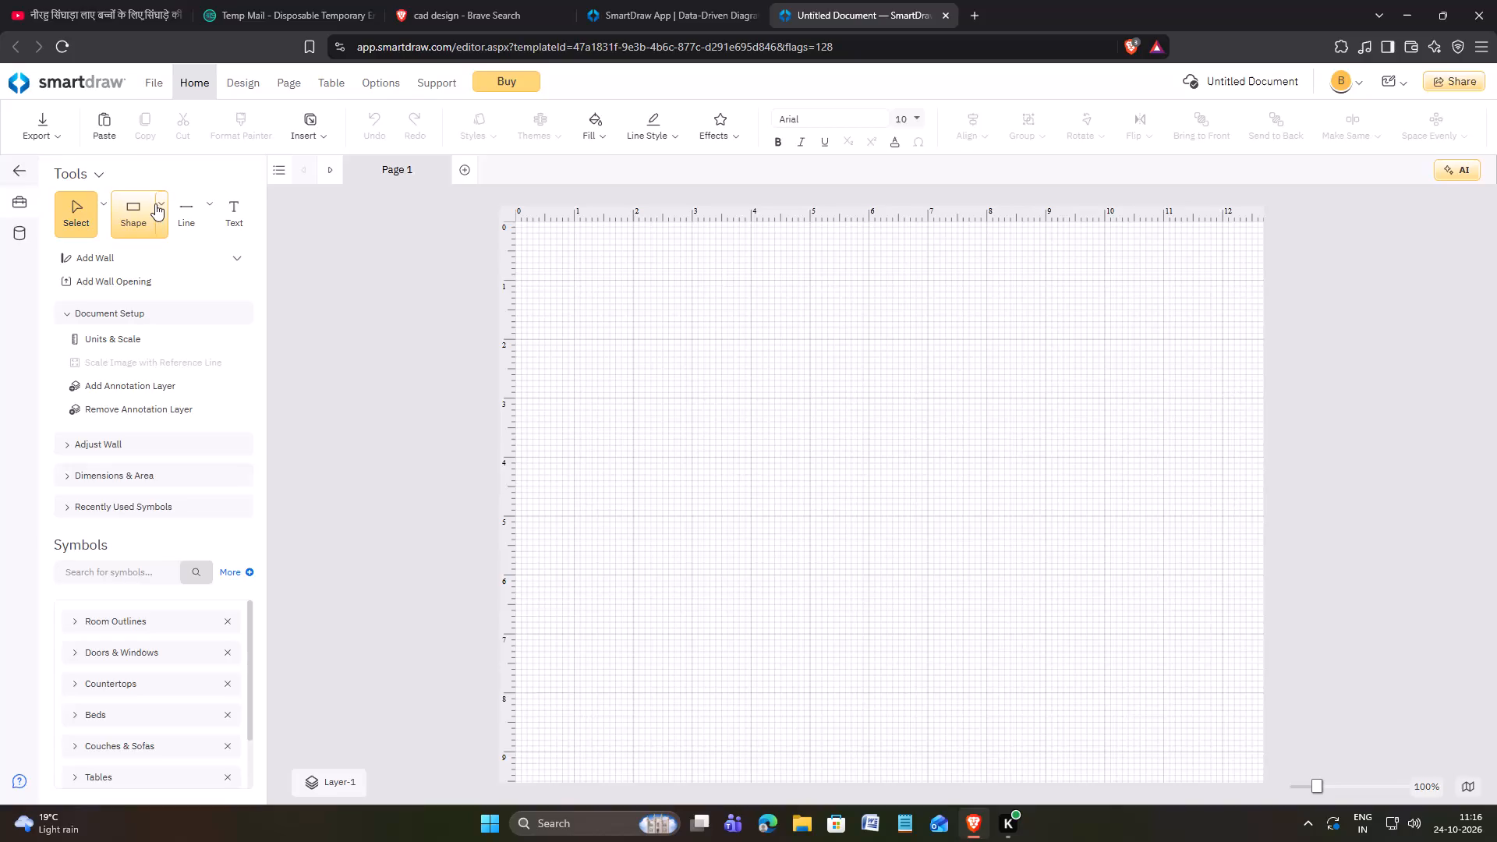
Place a rounded-end shape near the top of the page and flatten it to about 0.55 high by 1.91 wide.
left_click(158, 204)
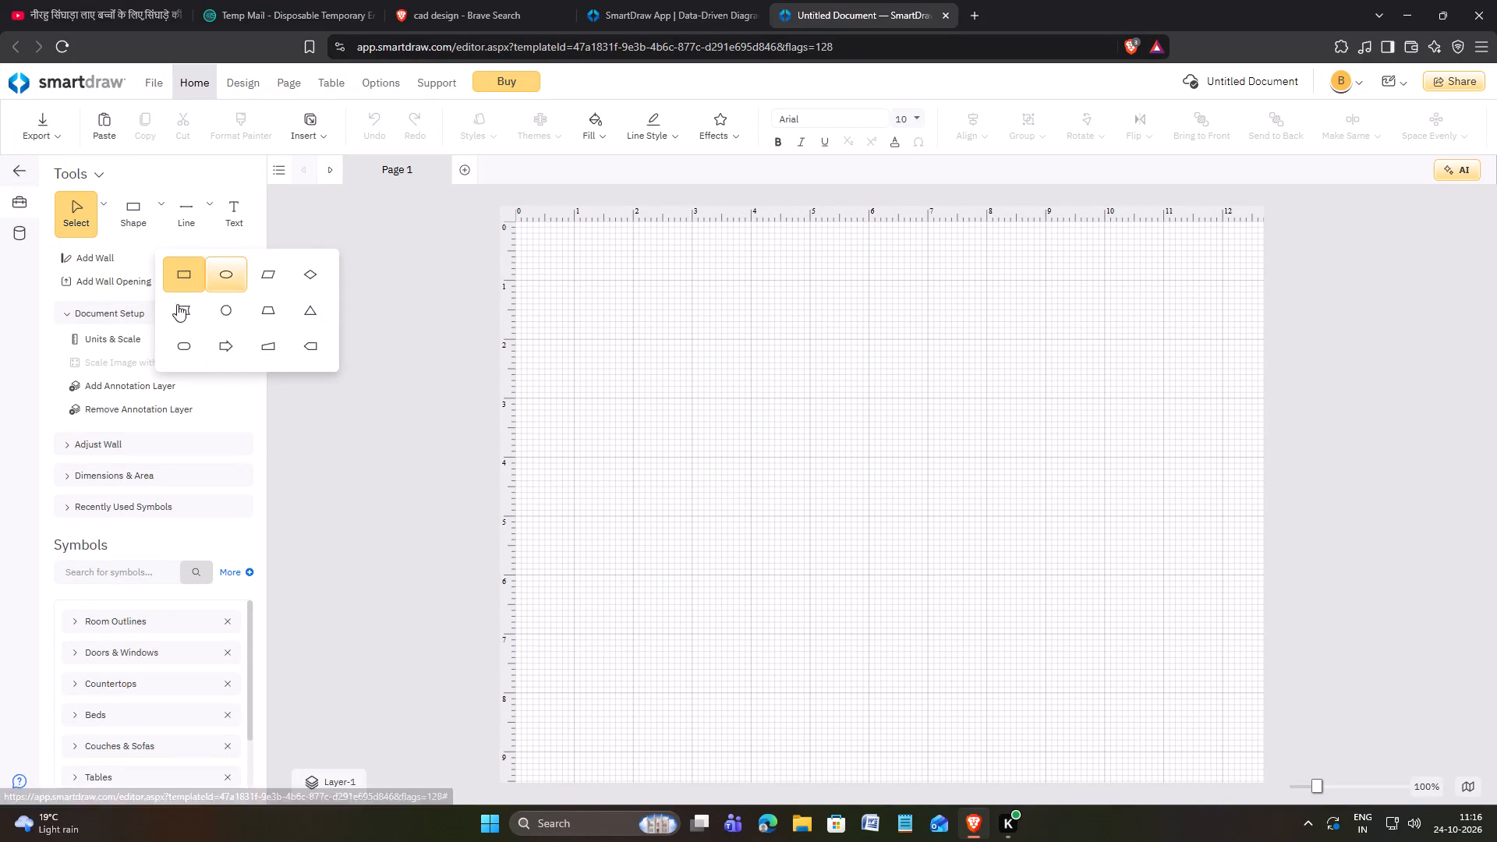
left_click(190, 356)
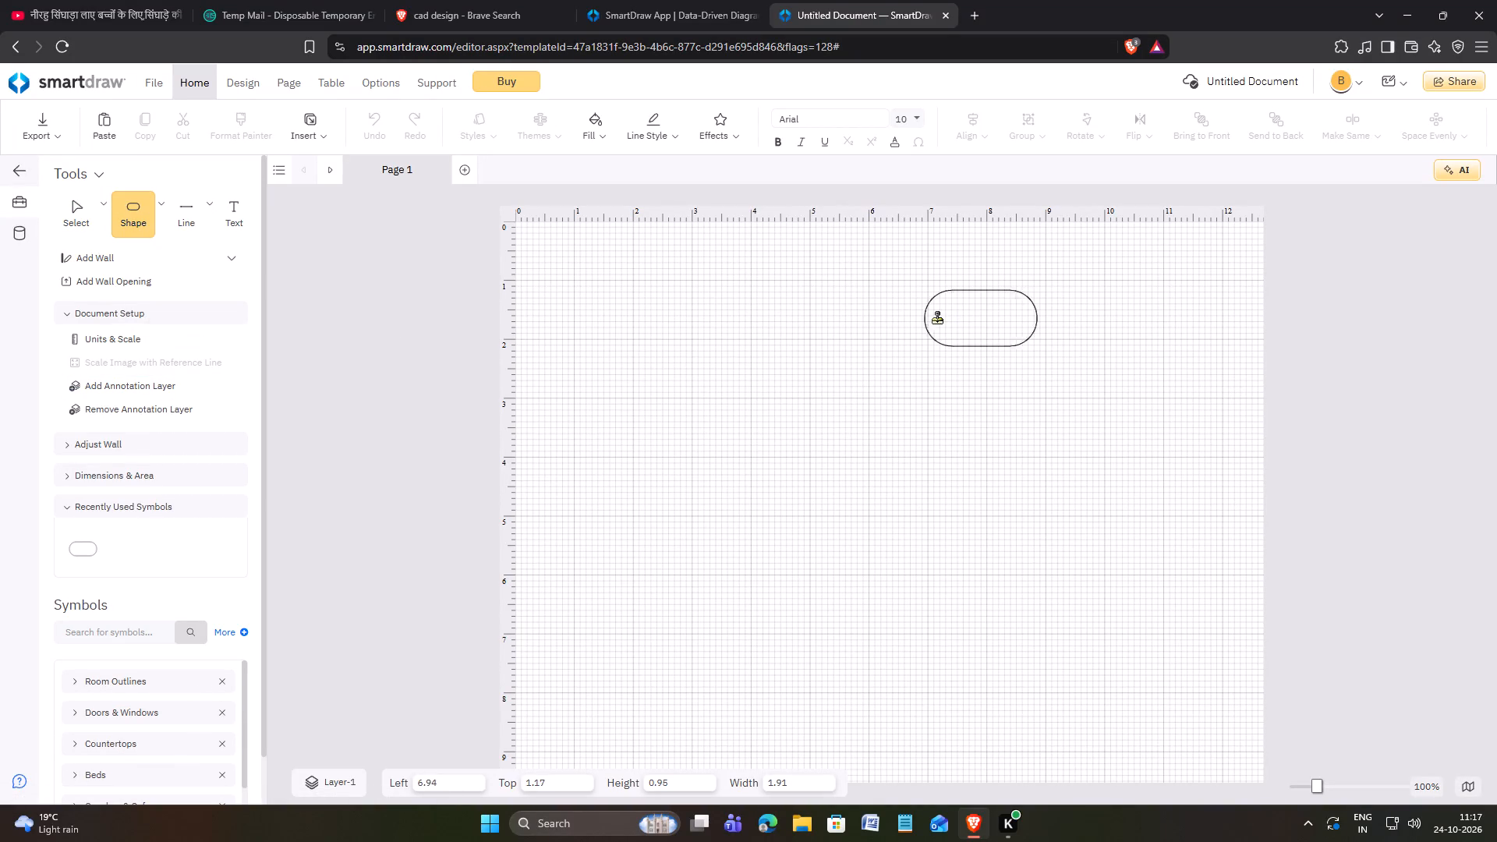
left_click(918, 313)
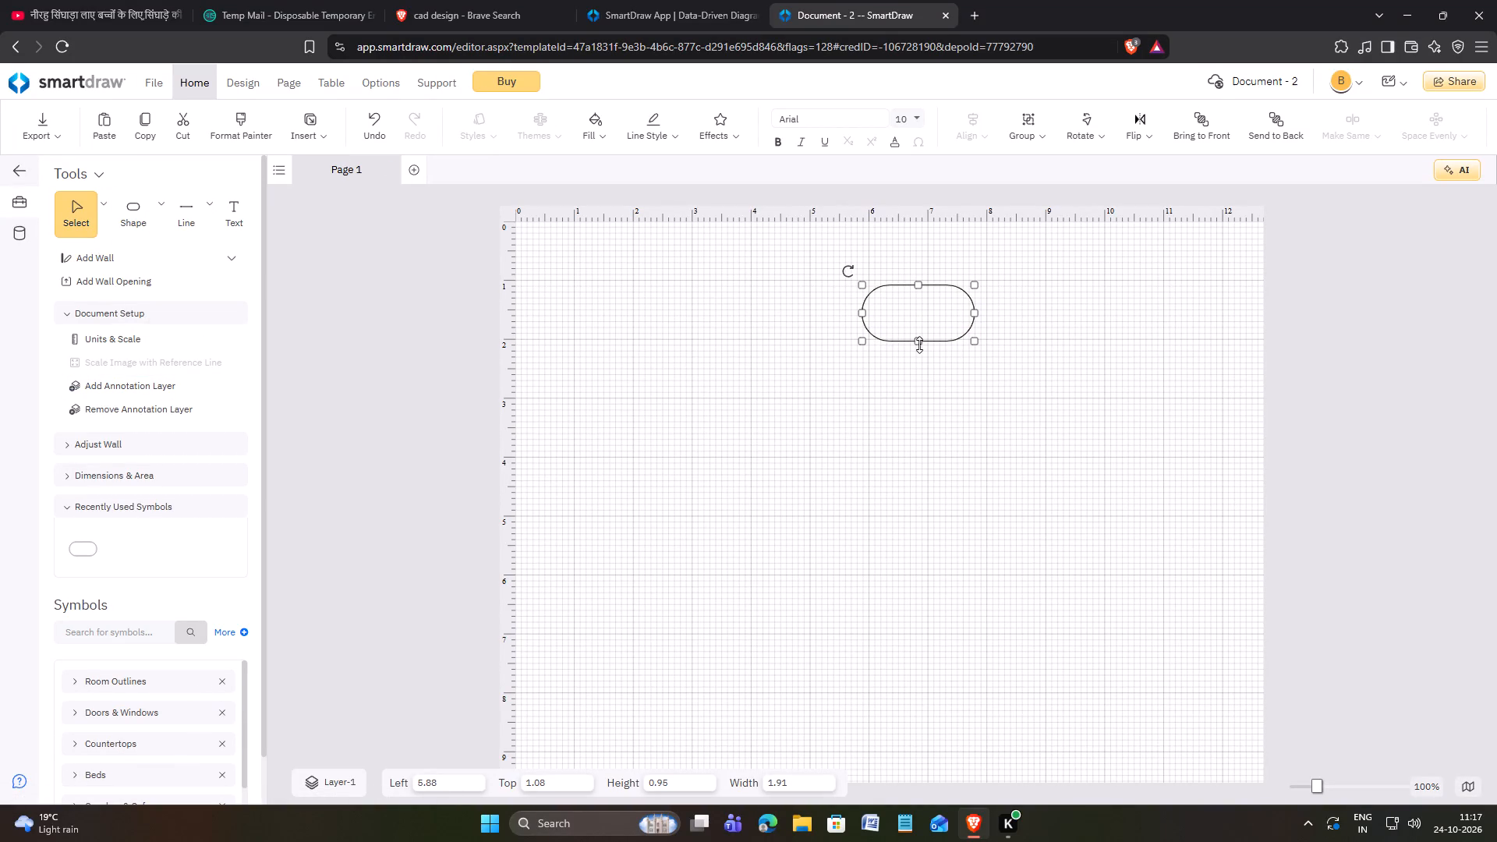
left_click_drag(920, 342, 918, 317)
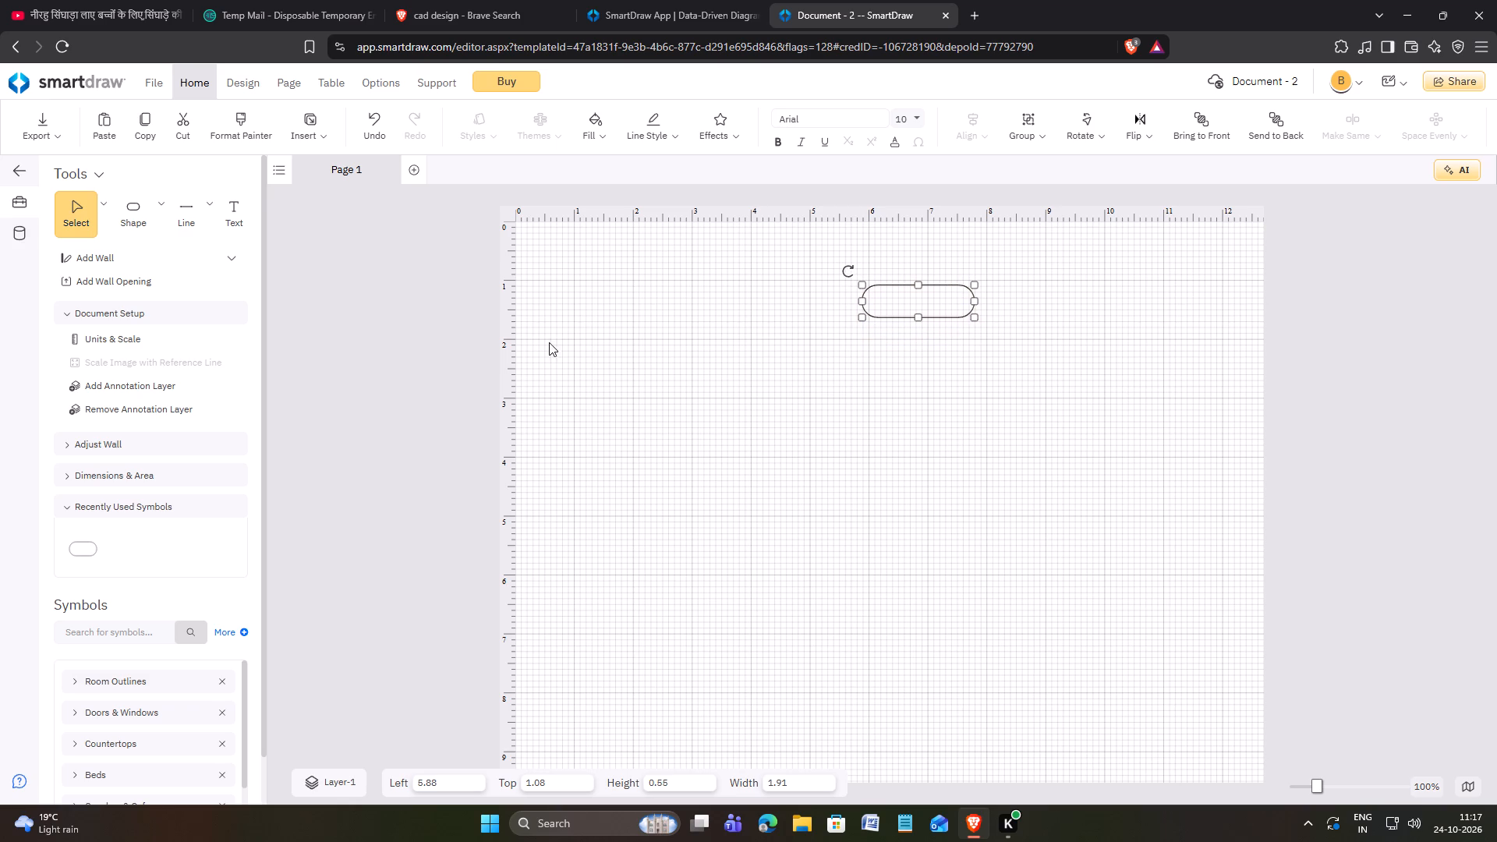
left_click(833, 361)
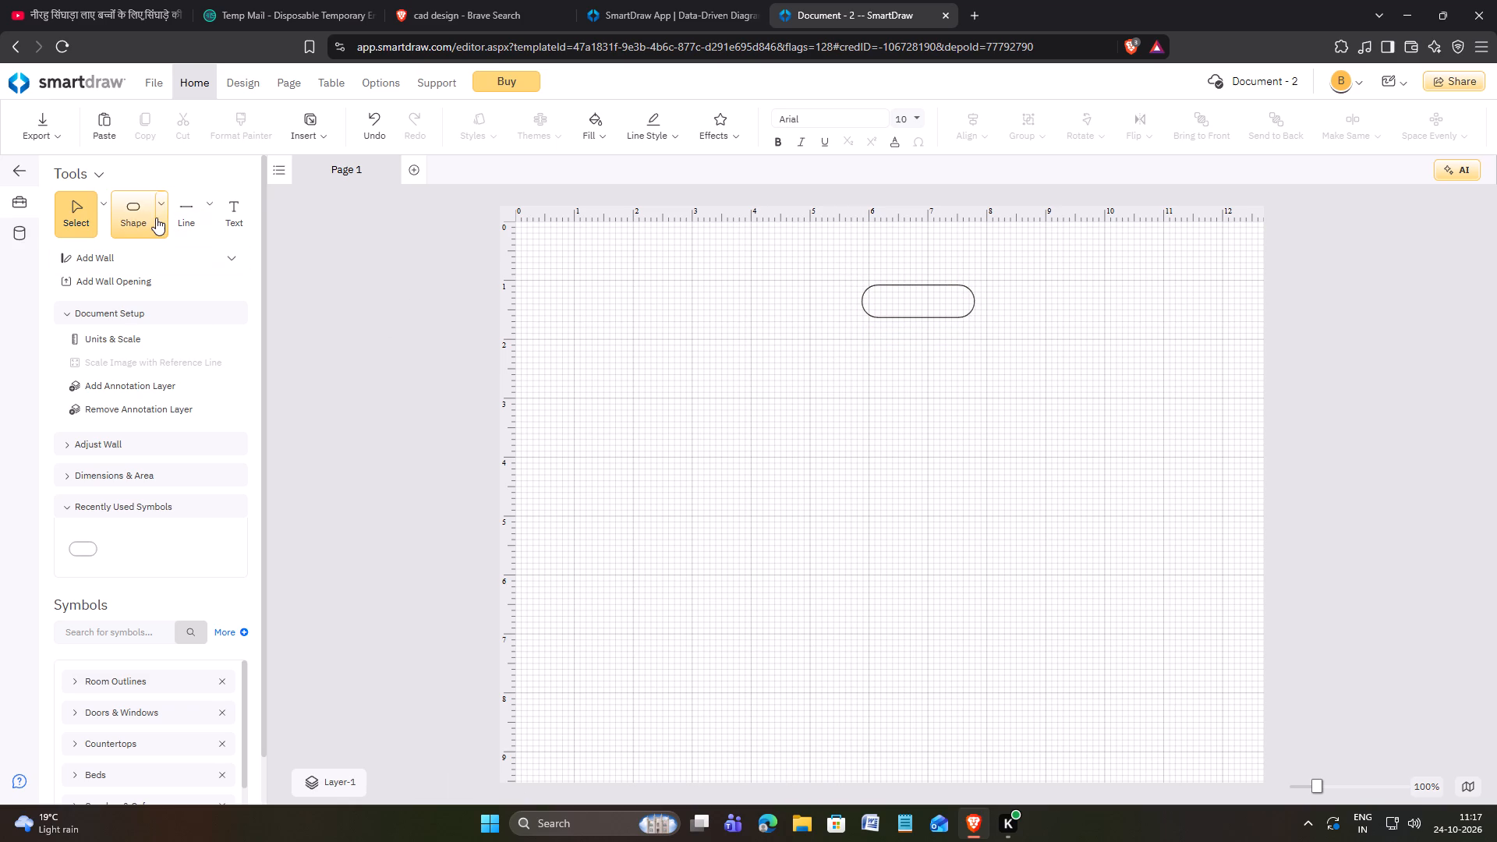
Add a rectangle about 0.44 high by 1.91 wide, aligned below the rounded shape with its top at about 3.54.
left_click(157, 213)
left_click(190, 268)
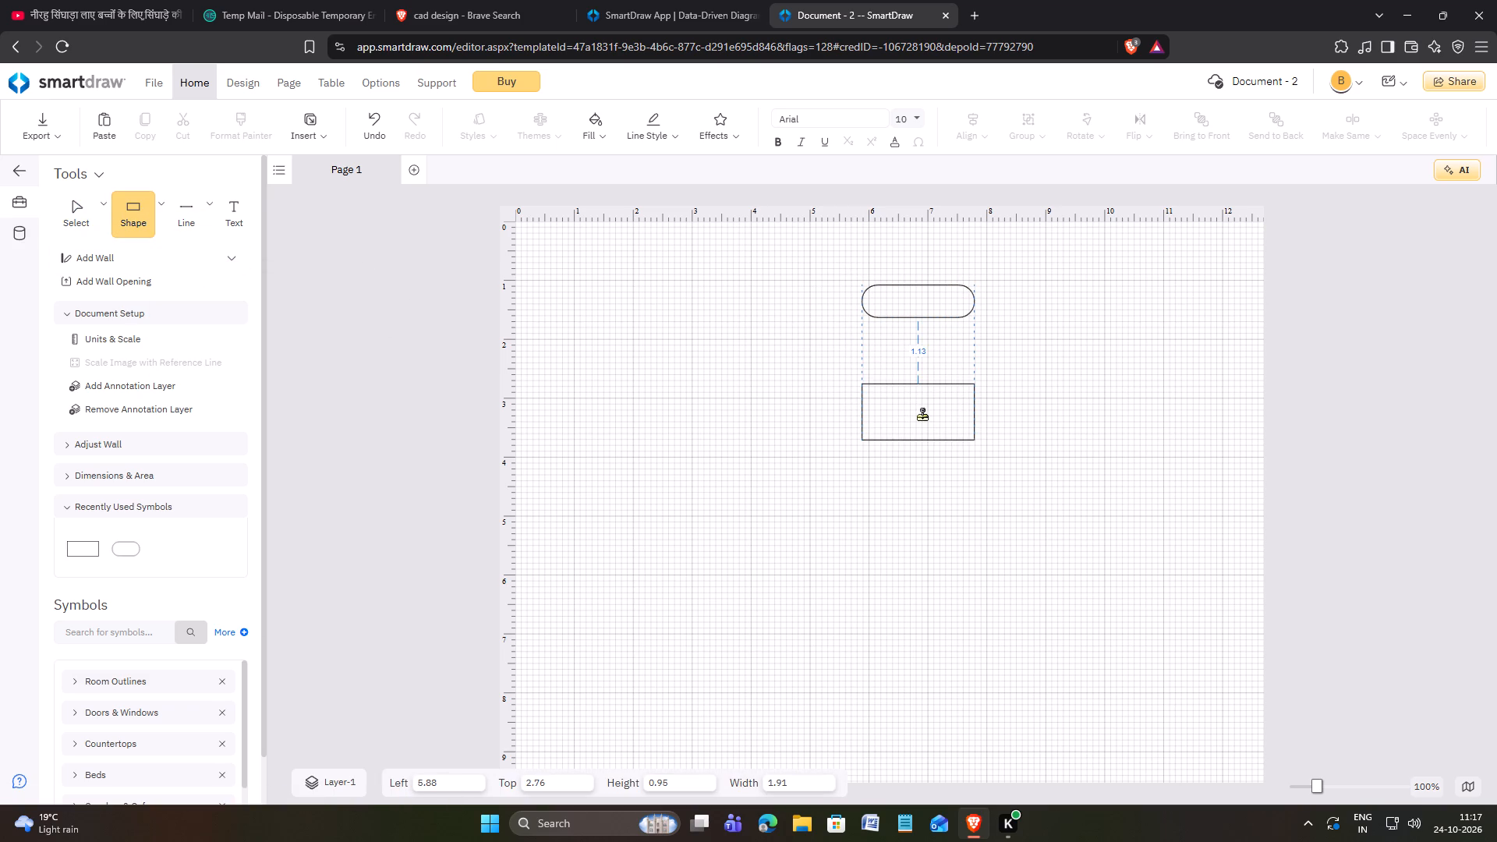
left_click(918, 422)
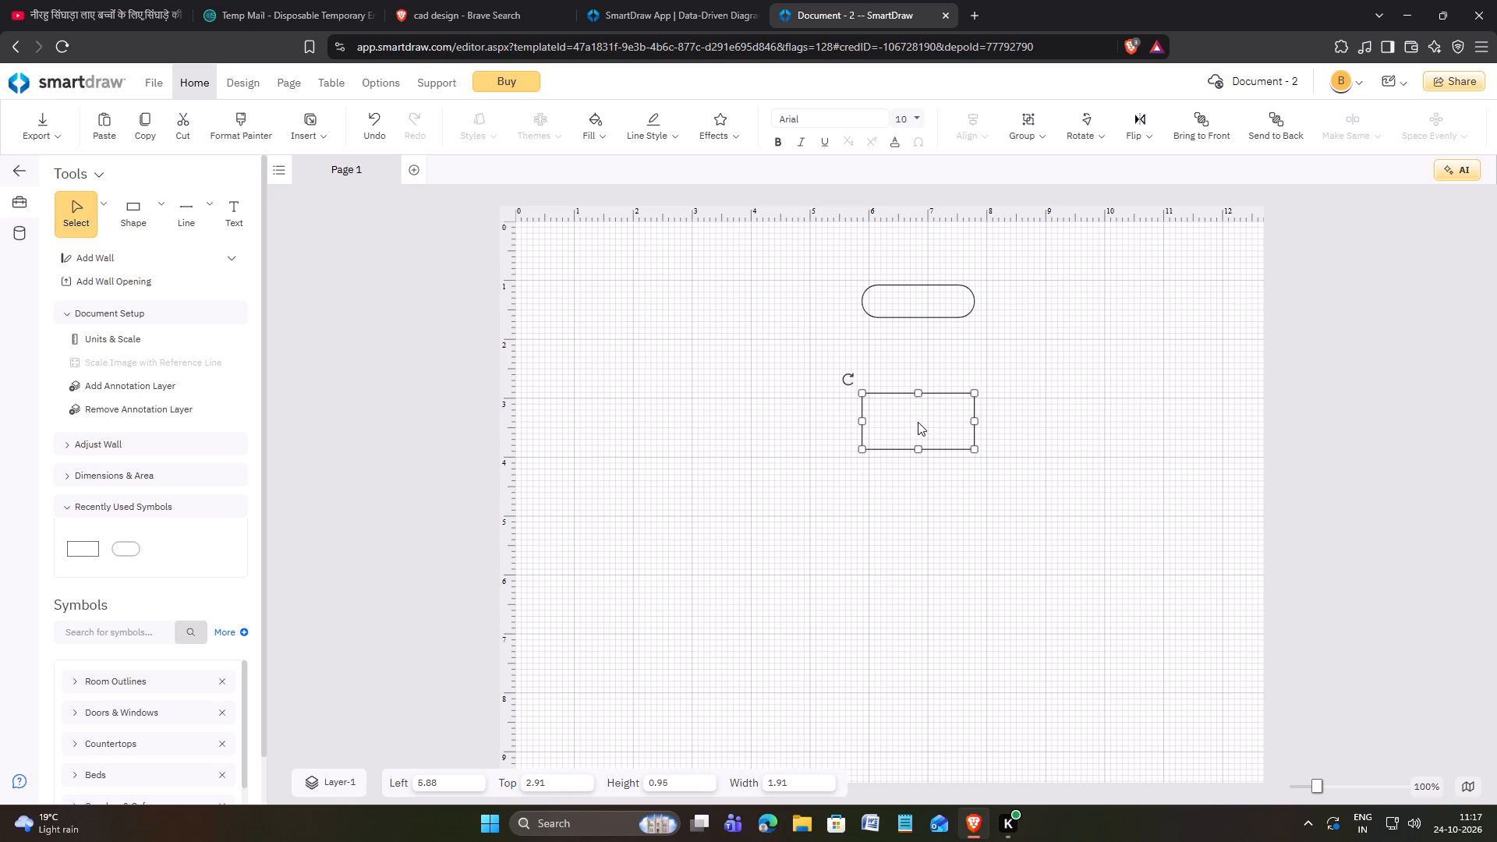
left_click_drag(916, 451, 918, 419)
left_click_drag(933, 393, 936, 410)
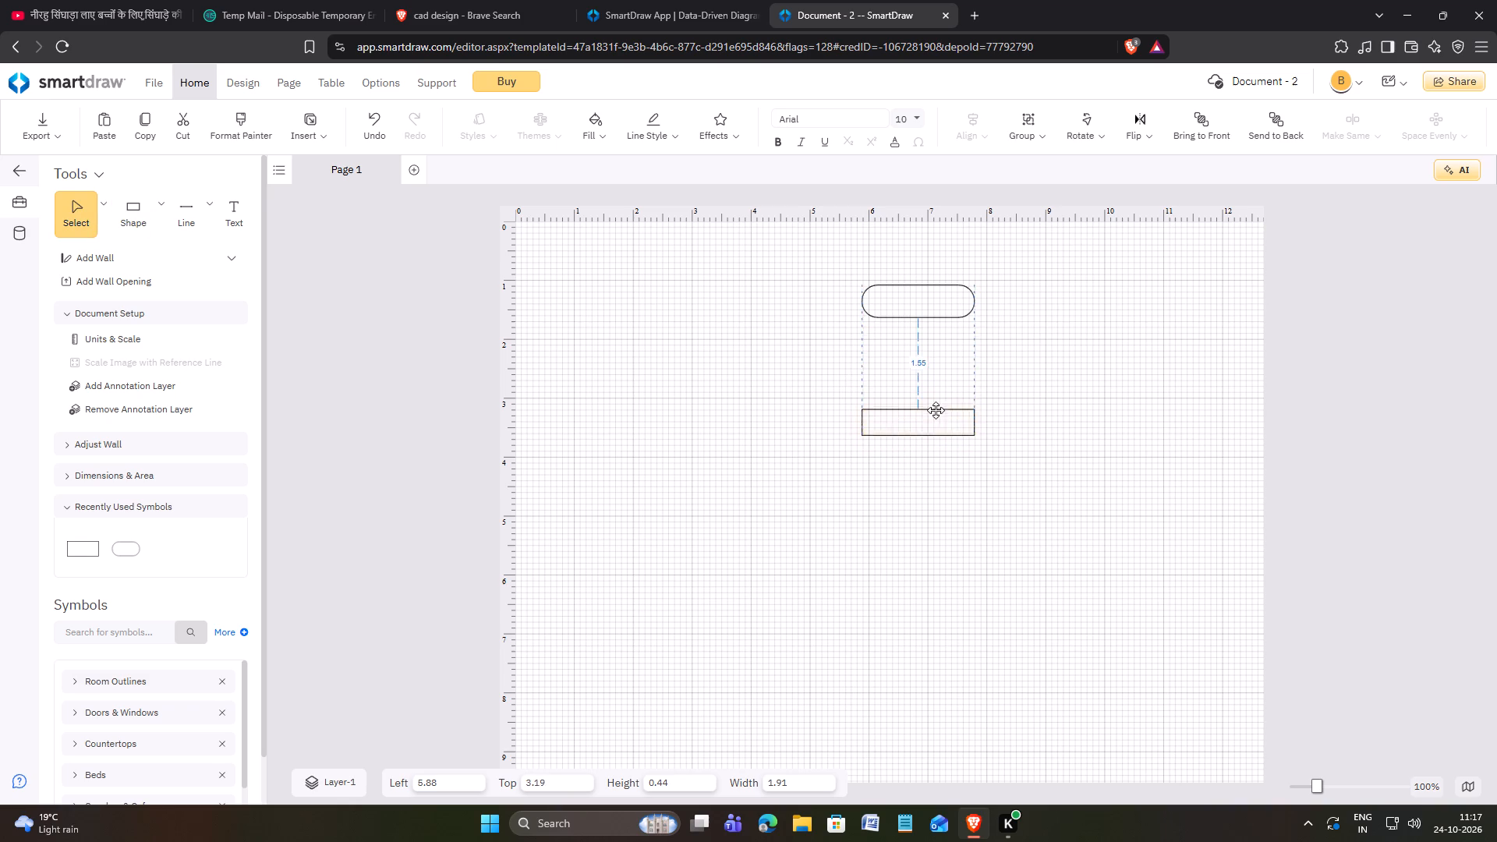
left_click_drag(936, 410, 935, 430)
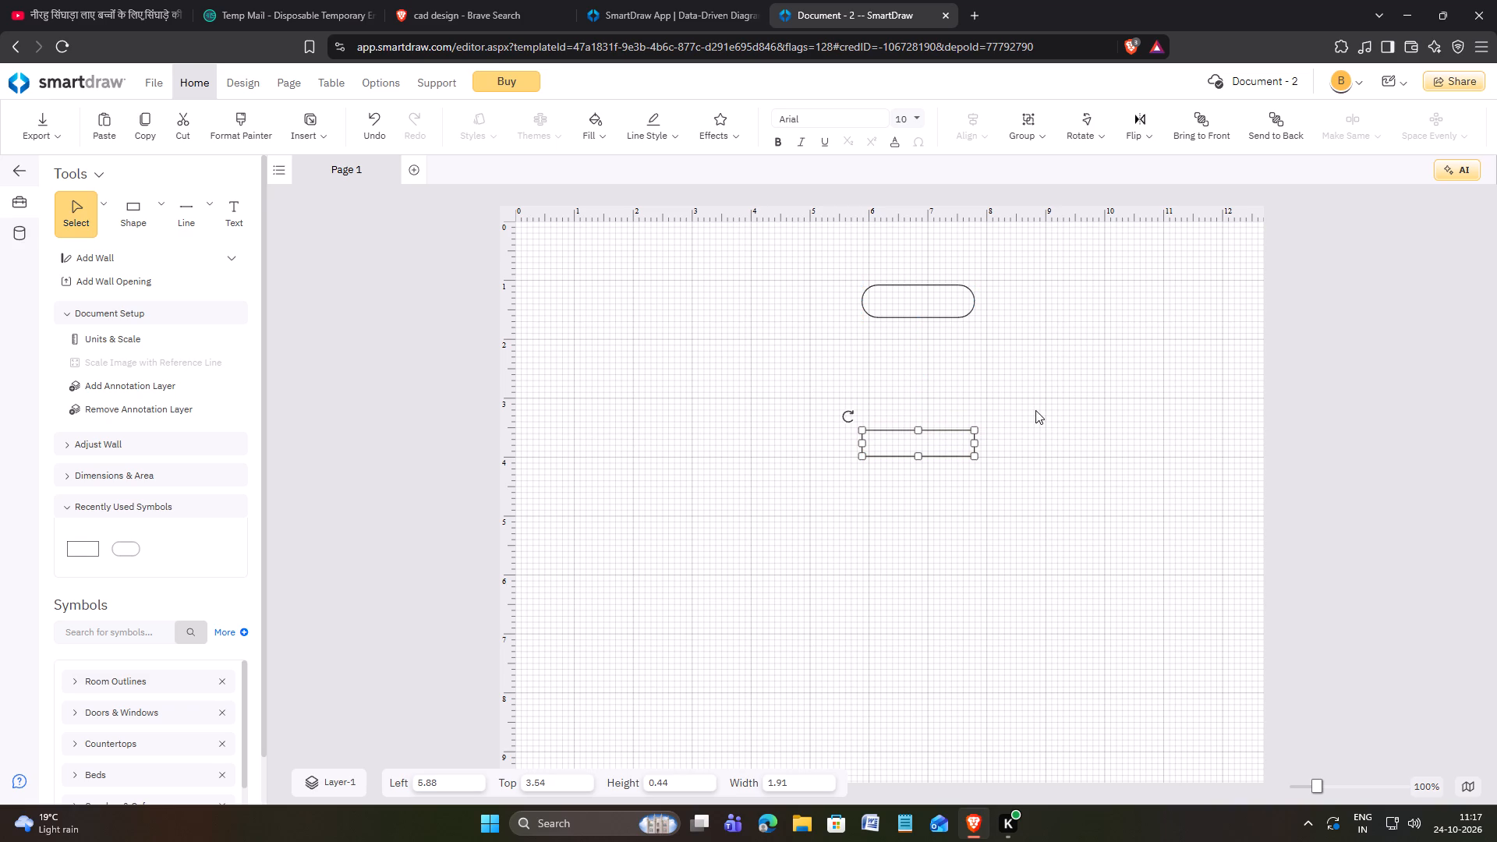
left_click(1035, 410)
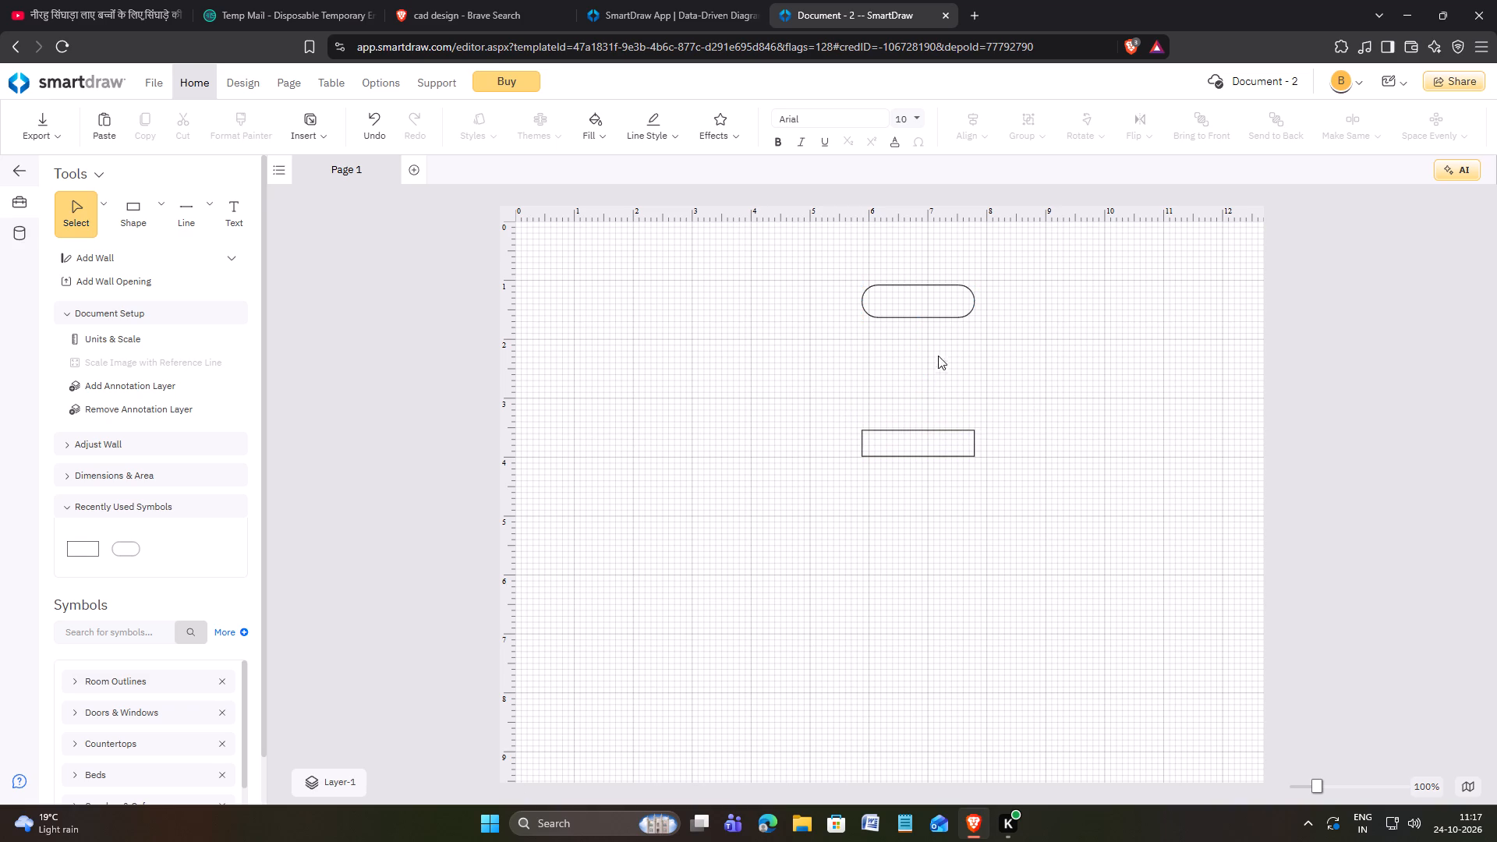
Move the upper rounded shape up slightly so its top sits at 1.00, keeping it aligned with the rectangle.
left_click_drag(926, 305, 925, 294)
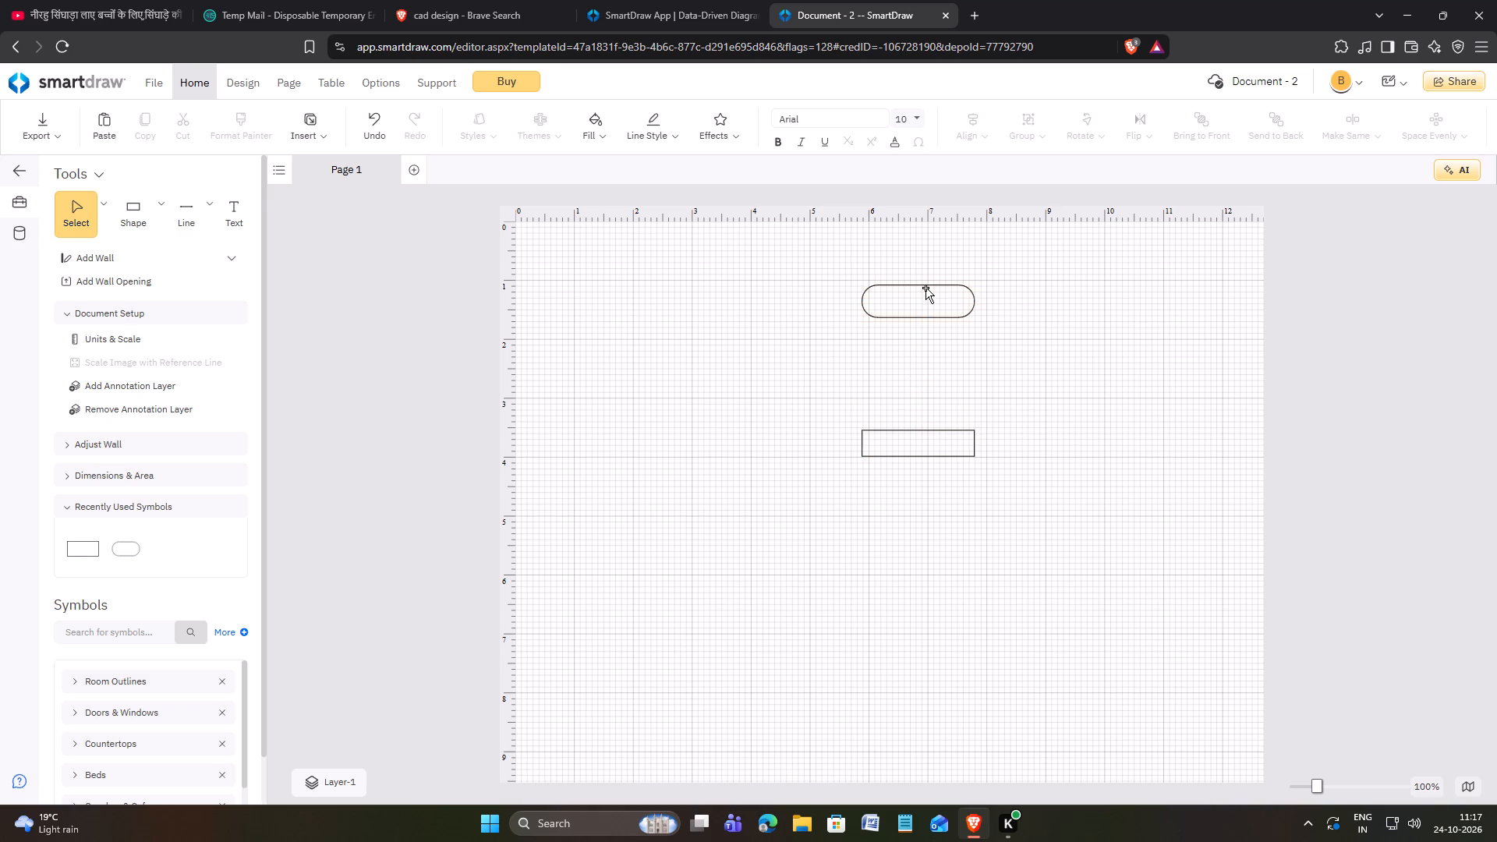
left_click(925, 286)
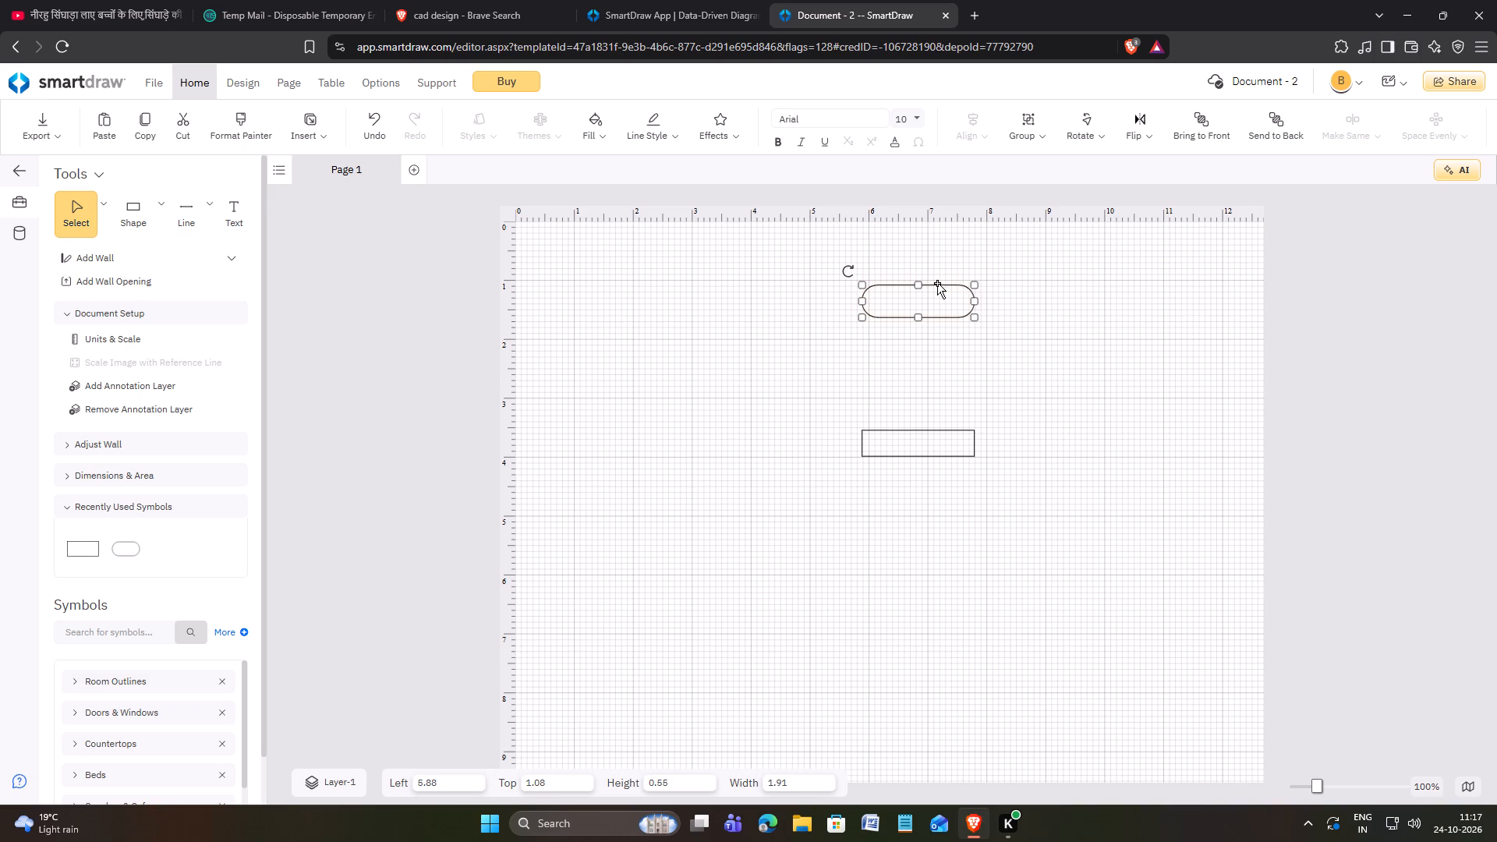
left_click(937, 285)
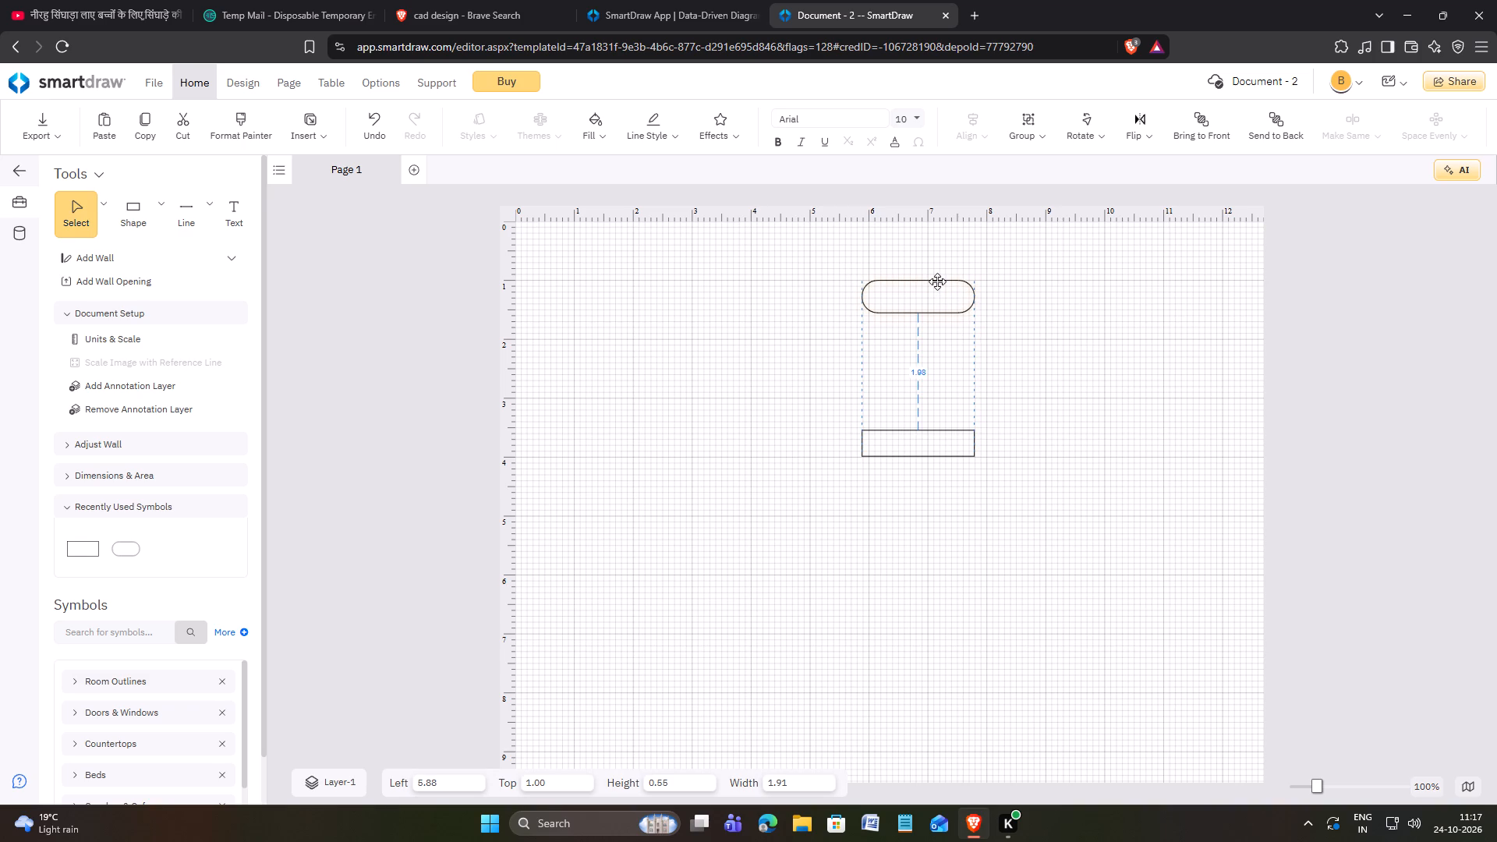
left_click(1073, 326)
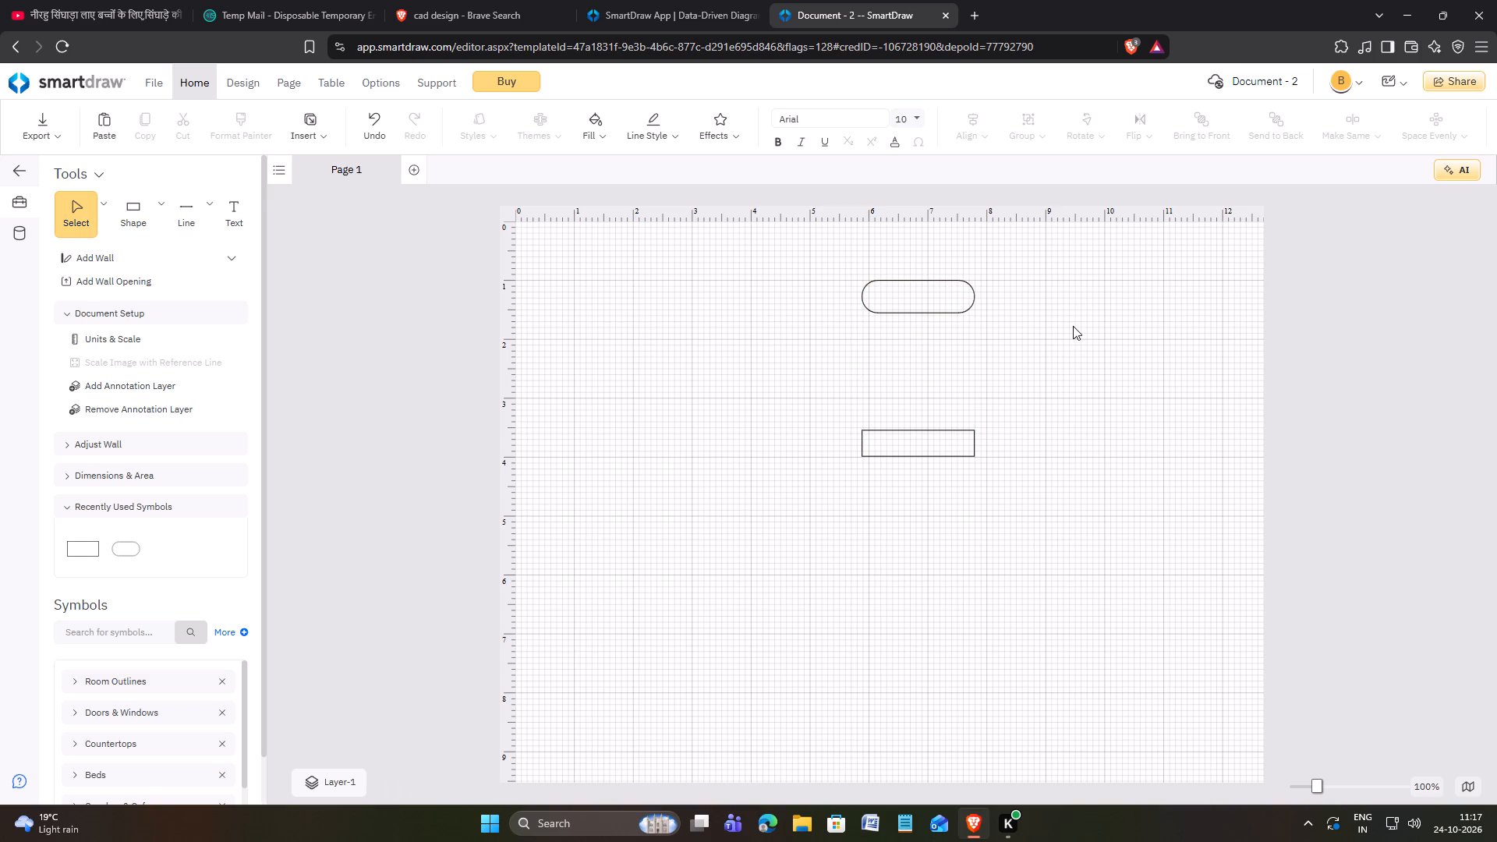
Add a second rounded-end shape aligned below the rectangle, top at about 5.99, flattened to about 0.52 high.
left_click(159, 213)
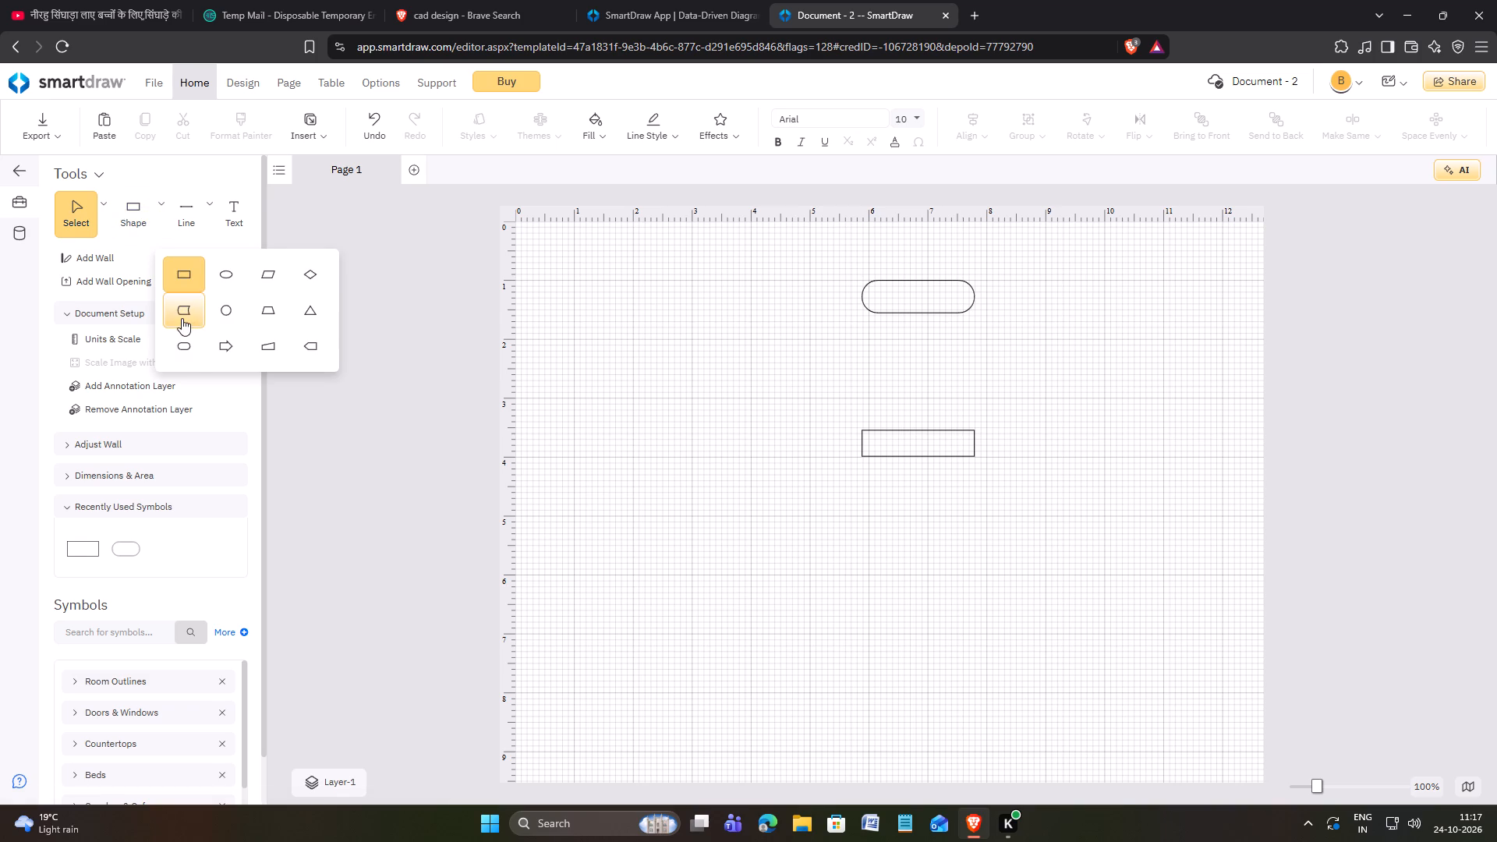
left_click(188, 341)
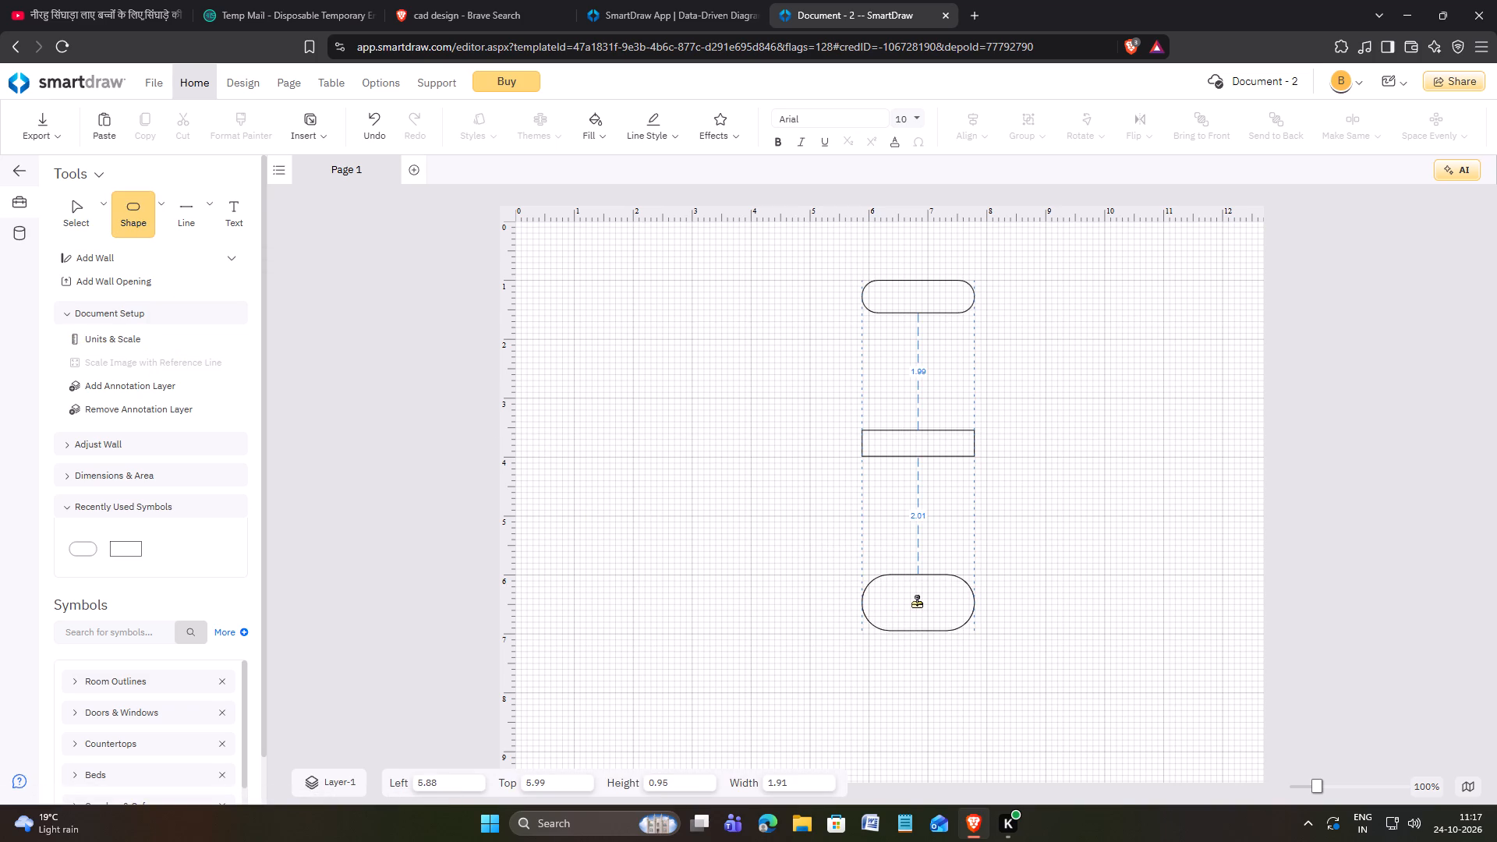
left_click(917, 603)
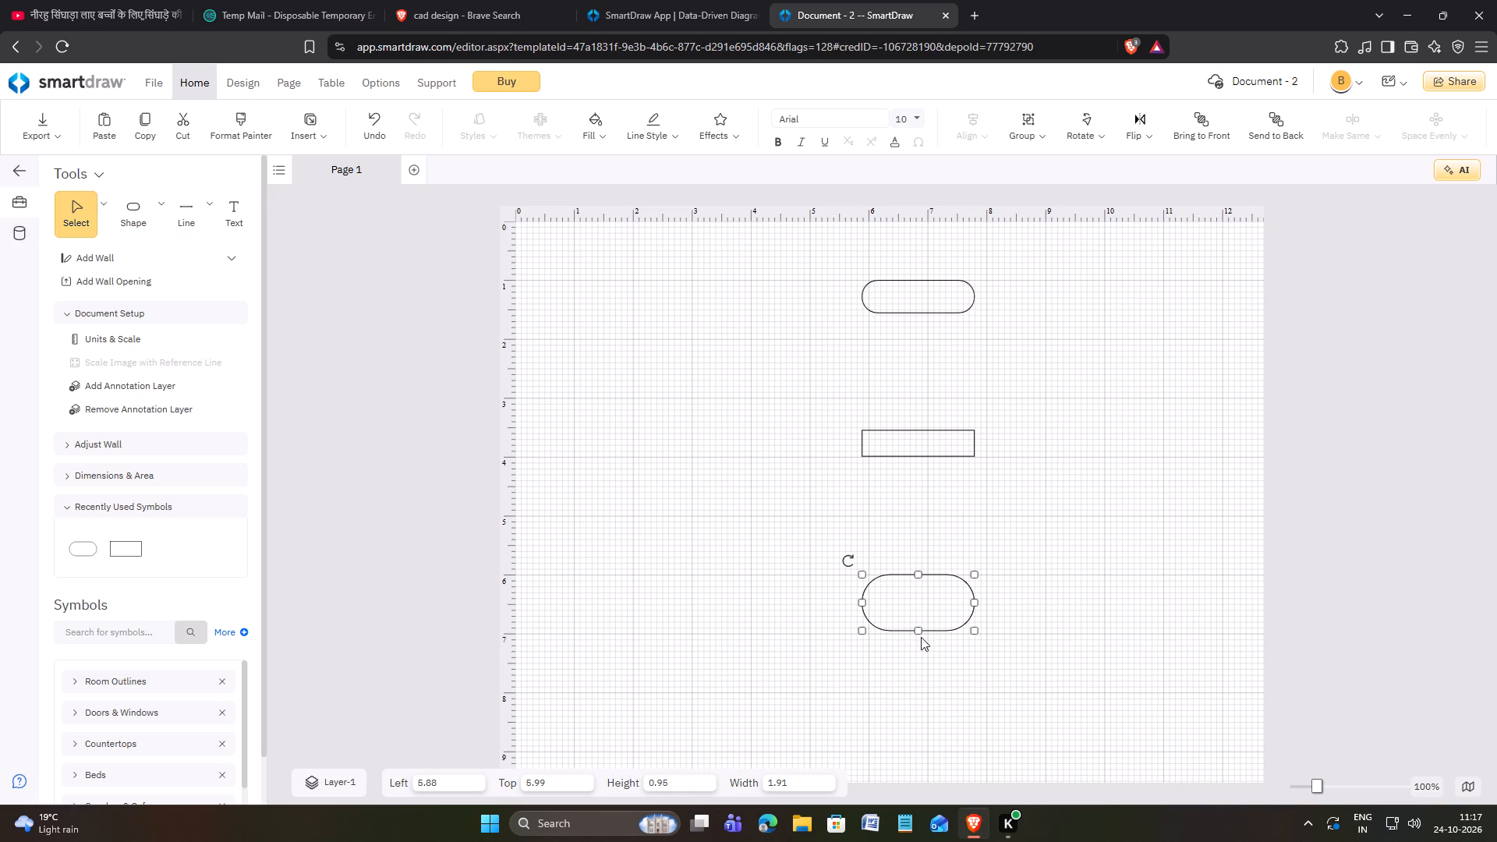
left_click_drag(920, 630, 918, 608)
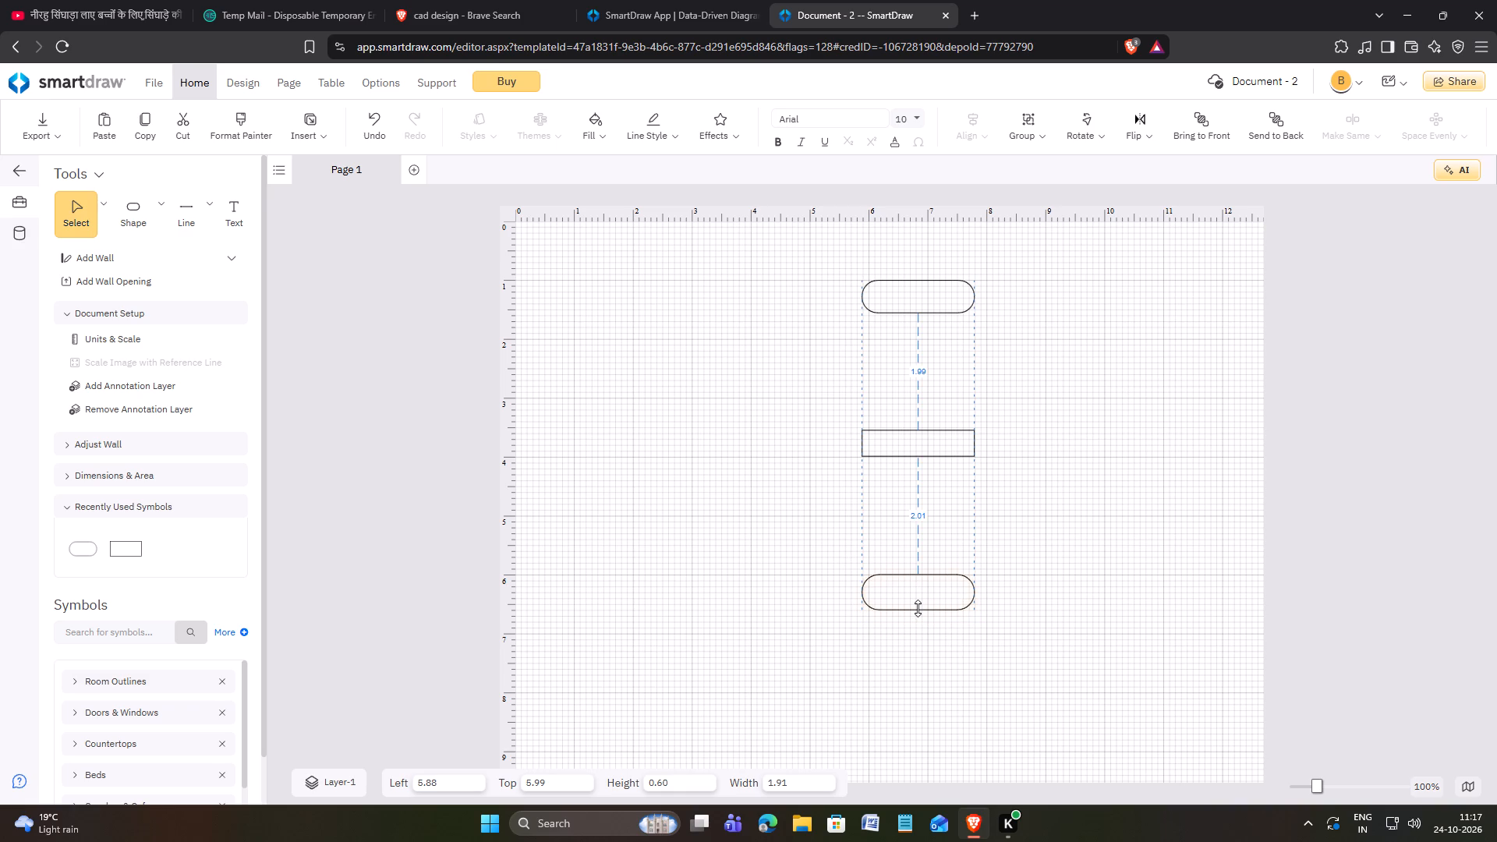
left_click_drag(918, 608, 918, 607)
left_click_drag(918, 607, 918, 606)
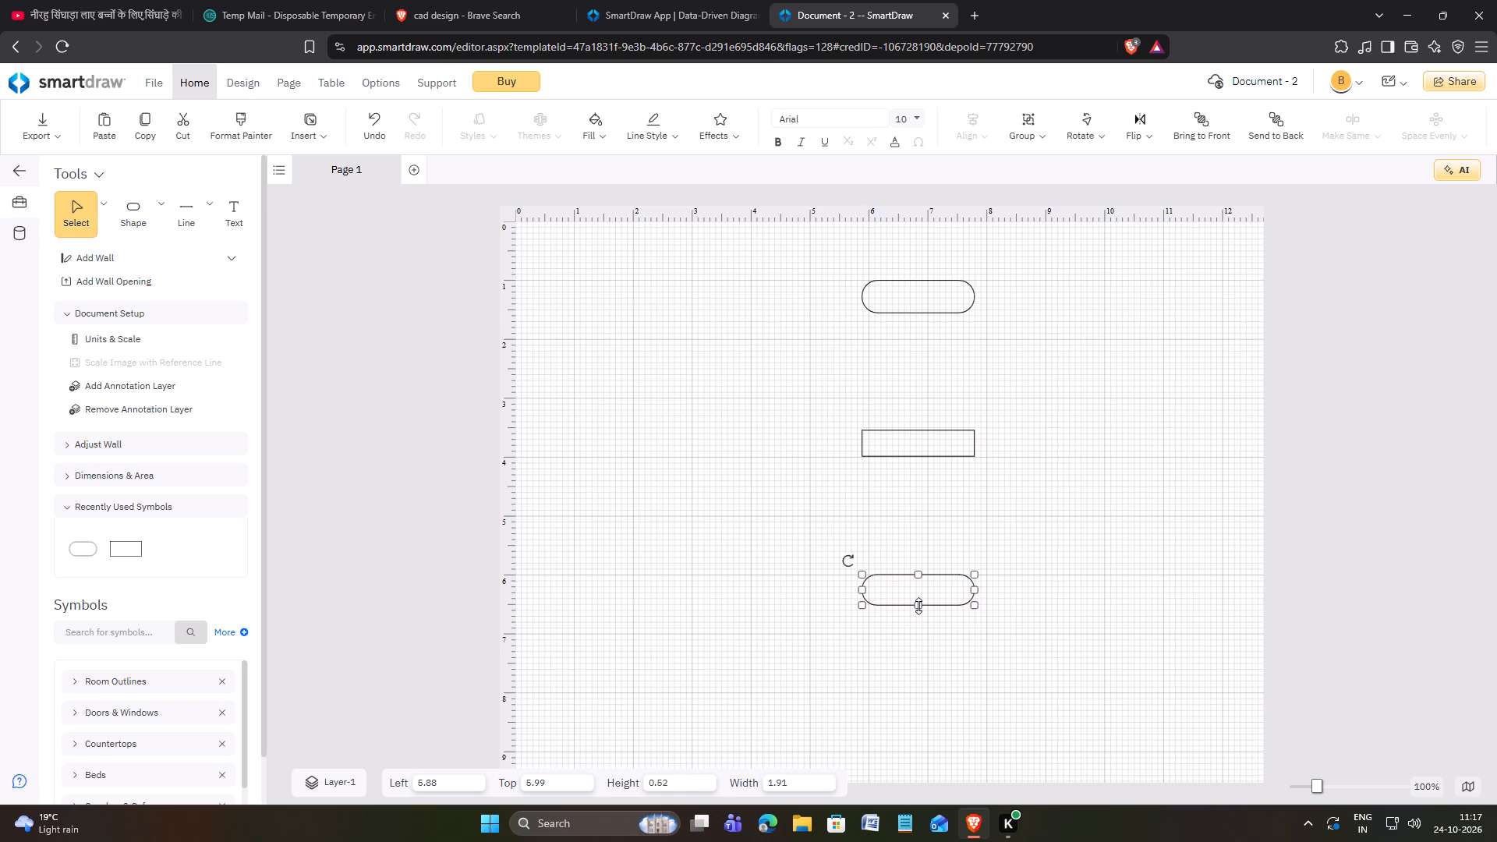
left_click(1063, 573)
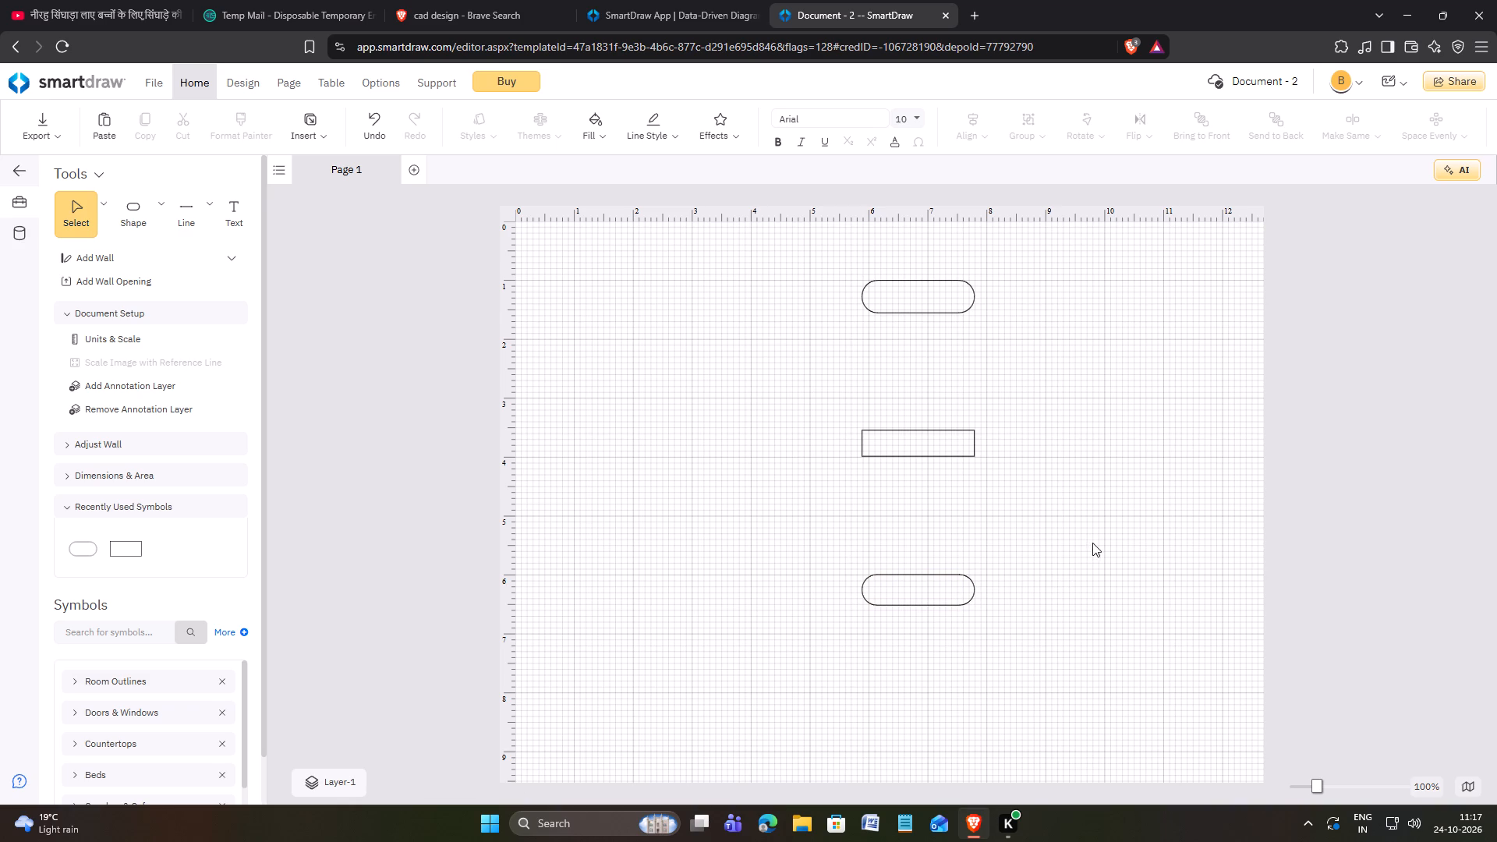
left_click(908, 432)
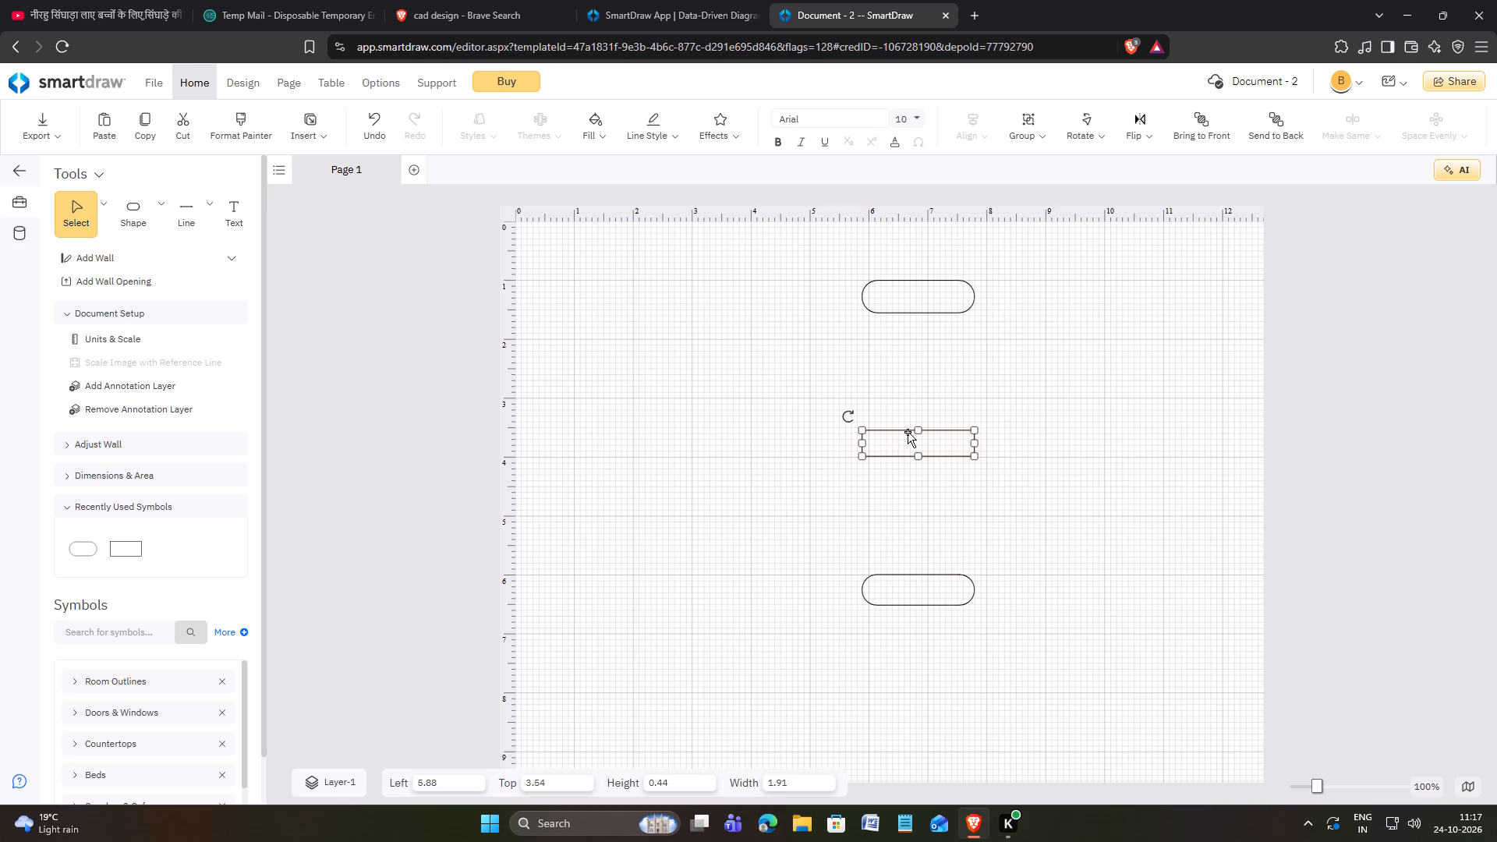
left_click(1106, 424)
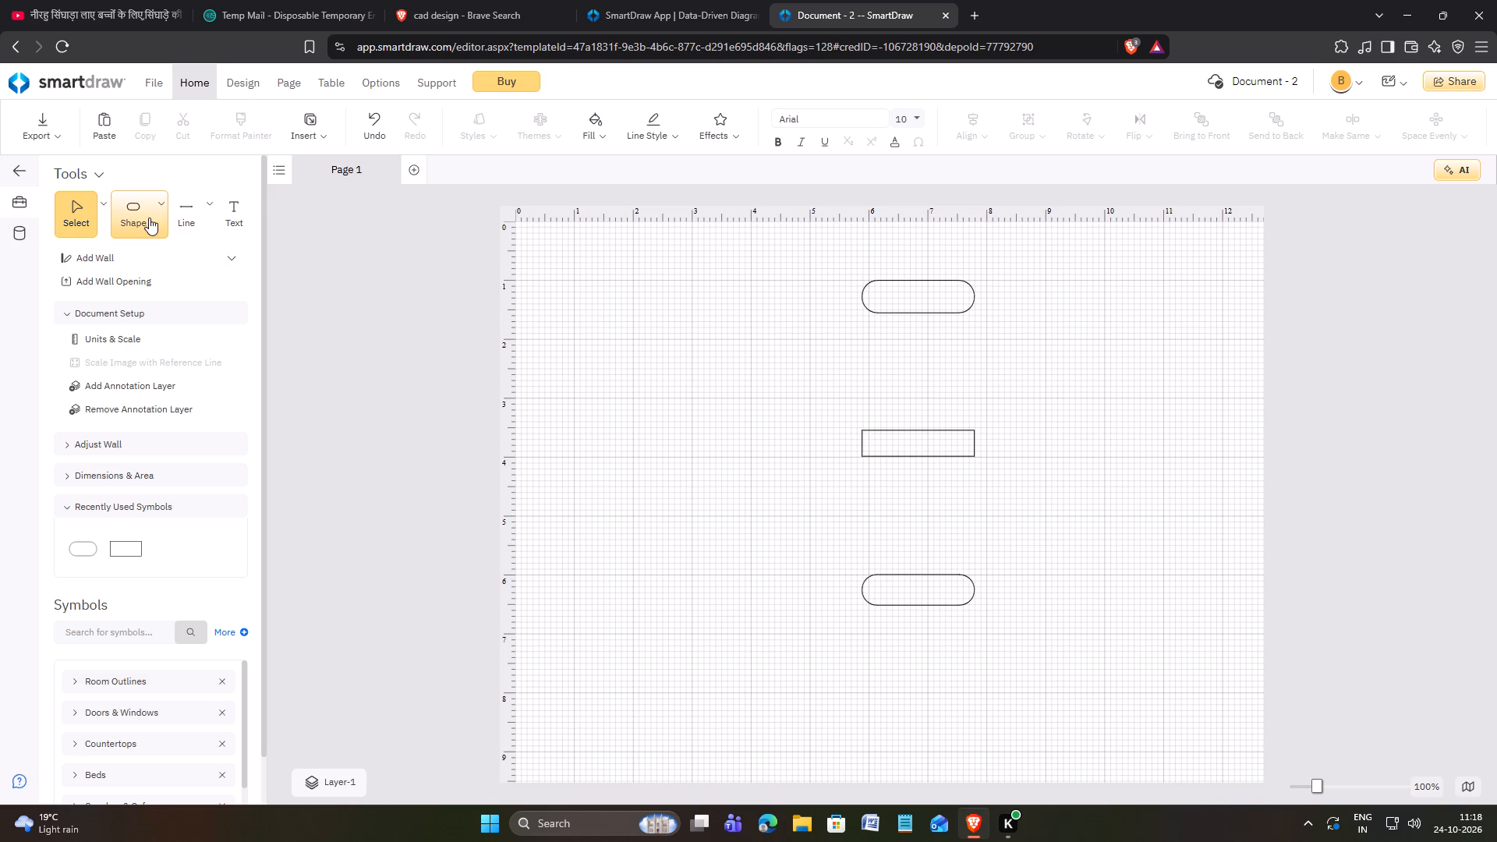
Draw a vertical straight line about 2.43 long from the rectangle's left edge to the lower rounded shape's left end.
left_click(205, 203)
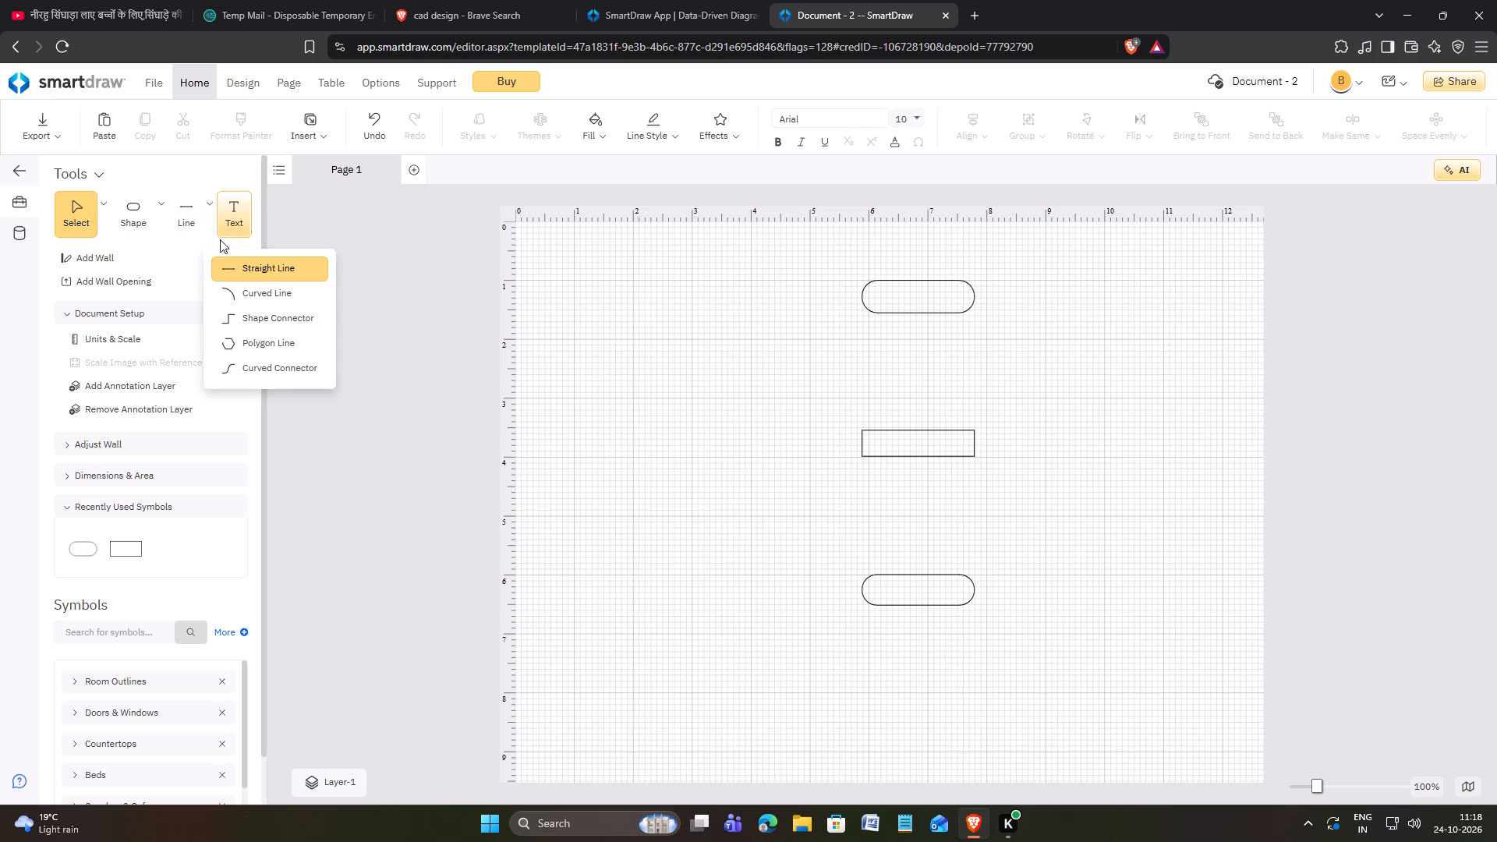
left_click(226, 264)
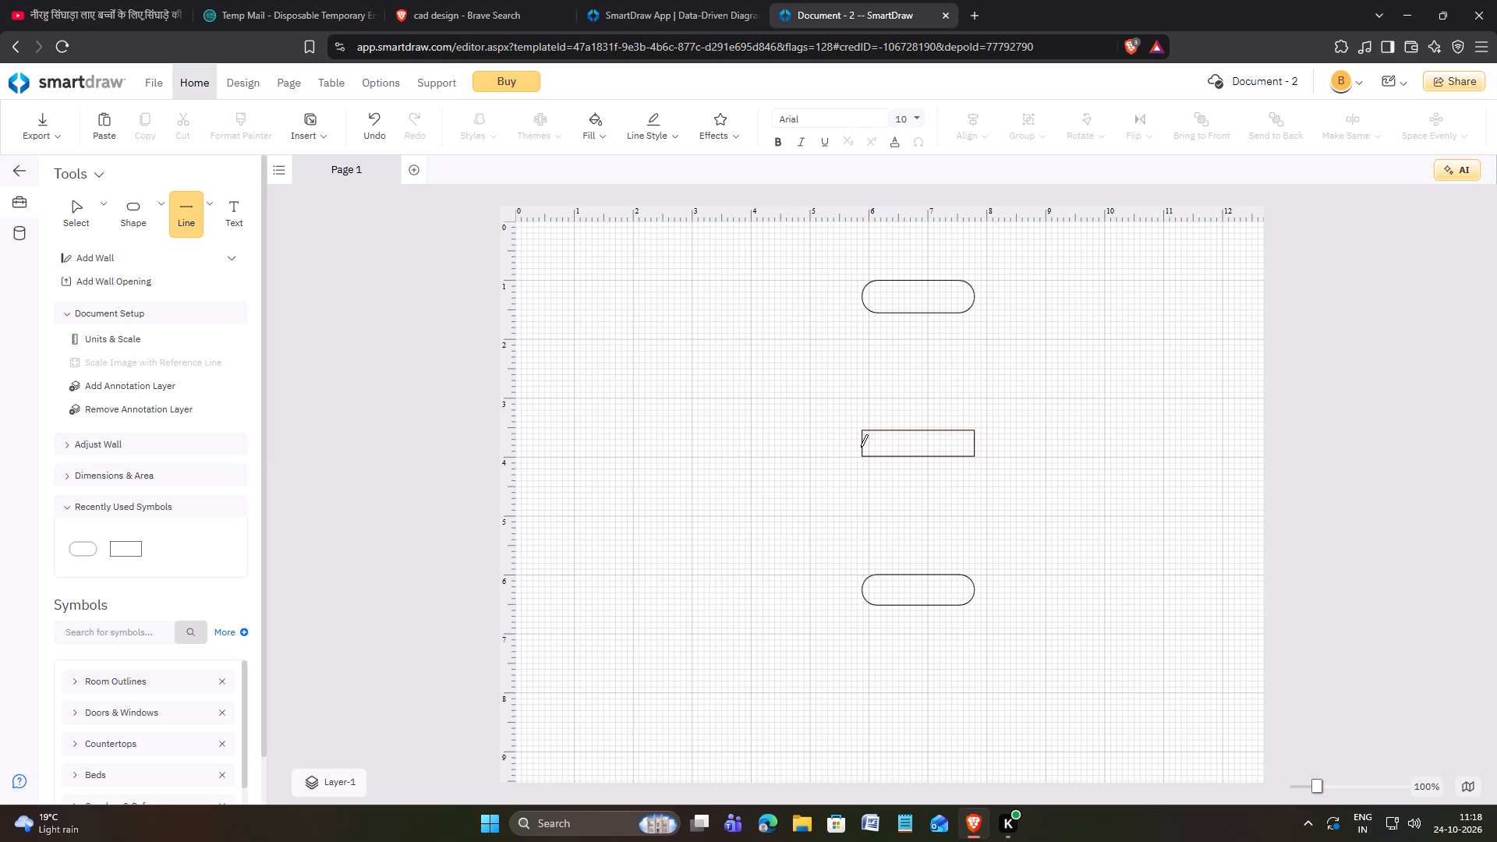
left_click_drag(861, 447, 865, 590)
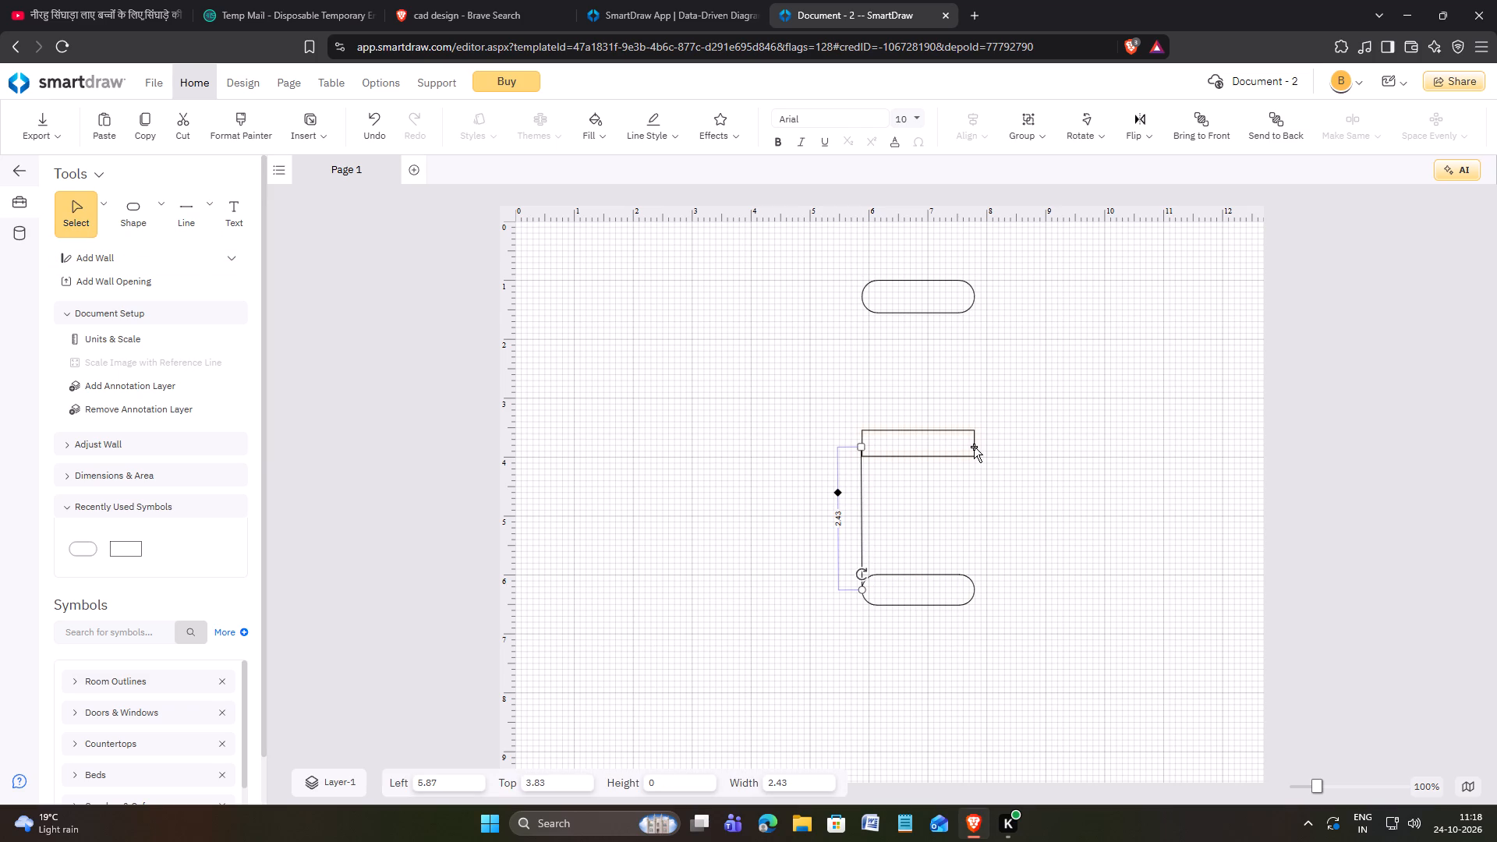
left_click(975, 447)
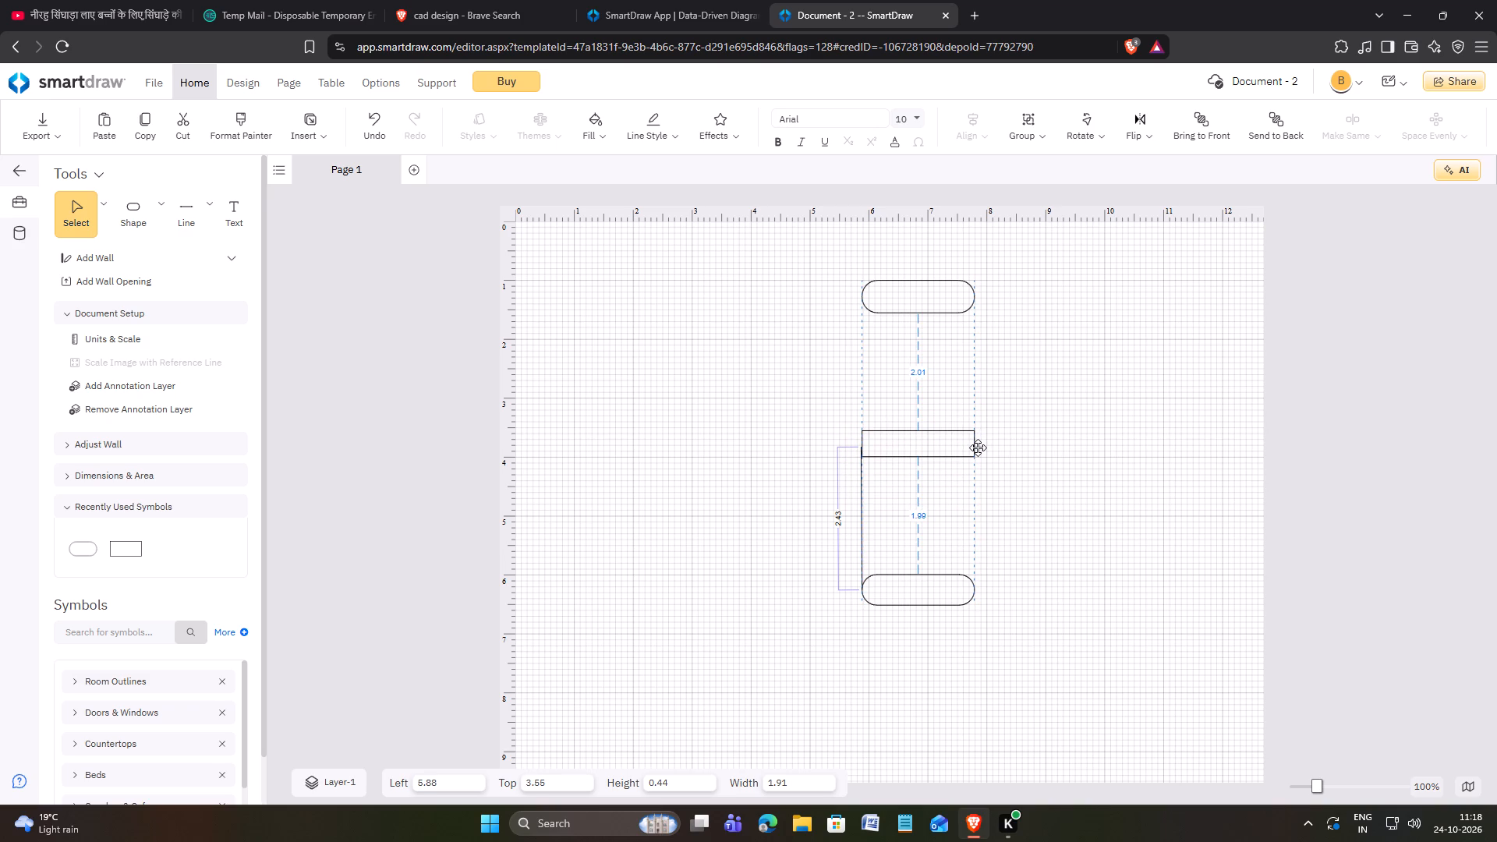
left_click(1010, 455)
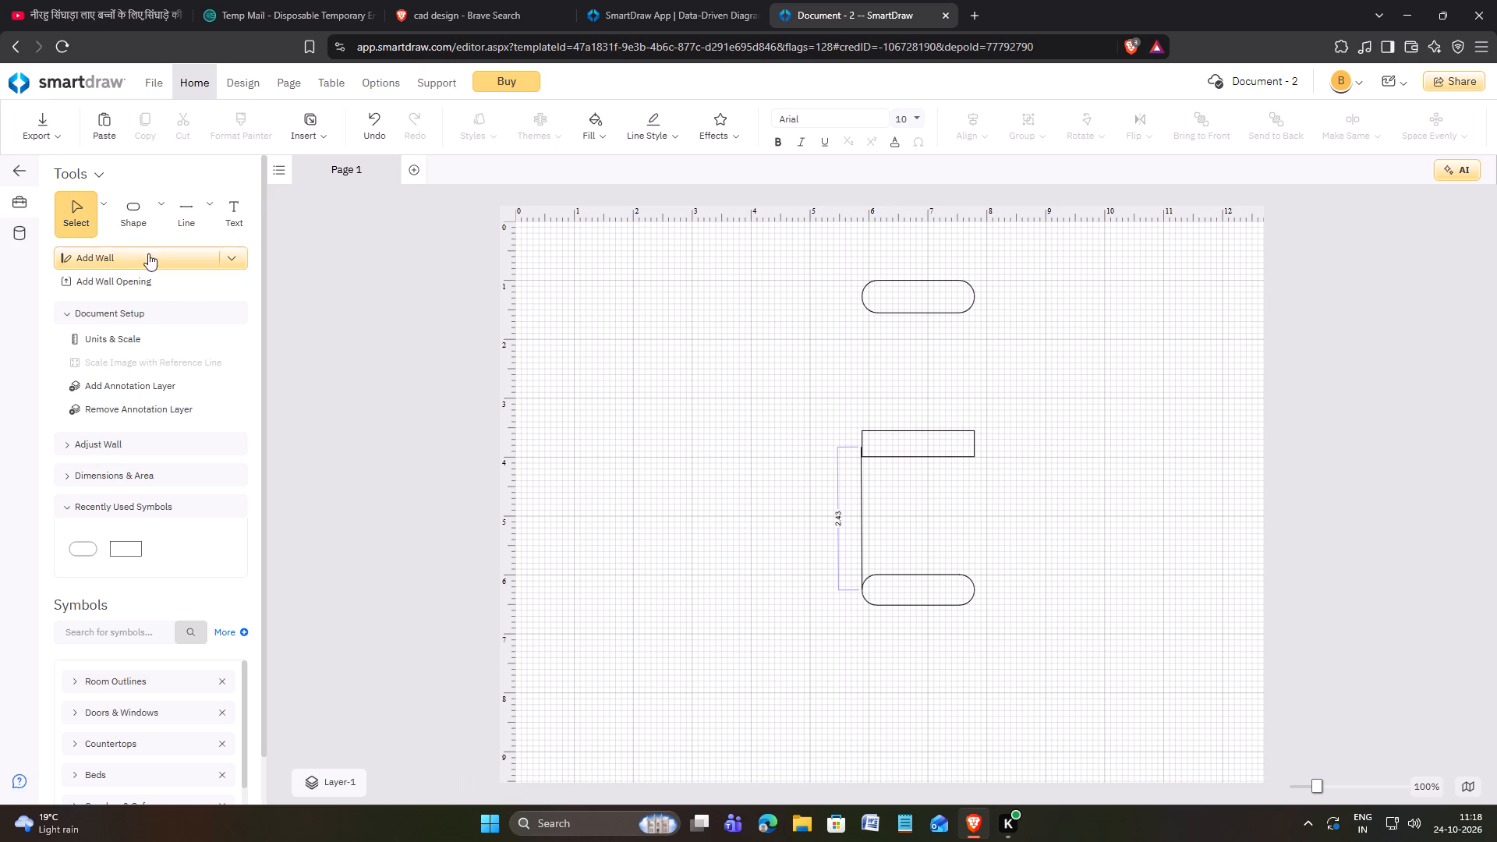
Draw a vertical straight line about 2.46 long from the rectangle's right edge to the lower rounded shape's right end.
left_click(211, 207)
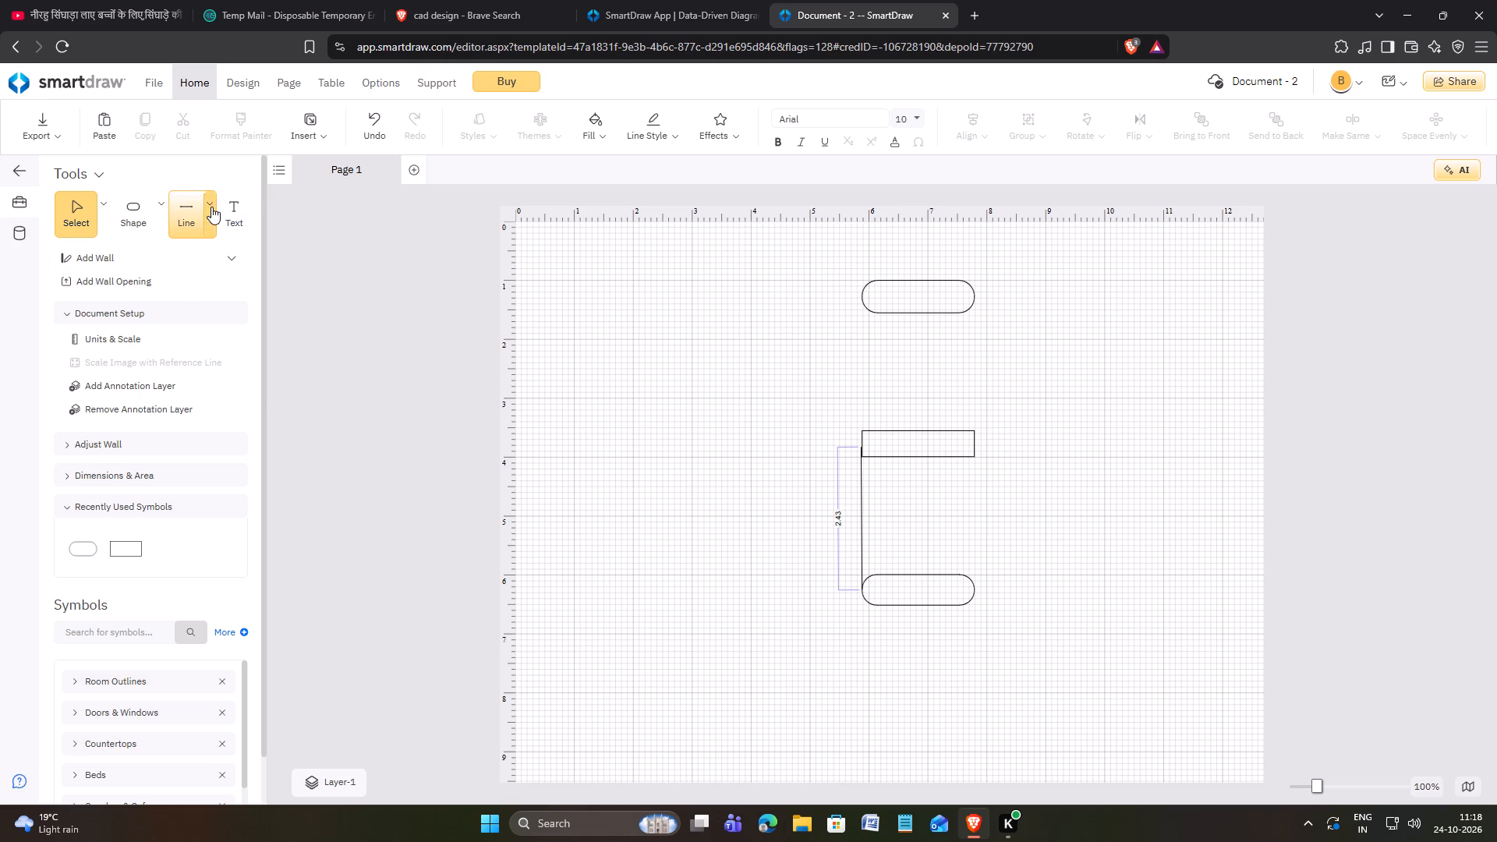
left_click(231, 272)
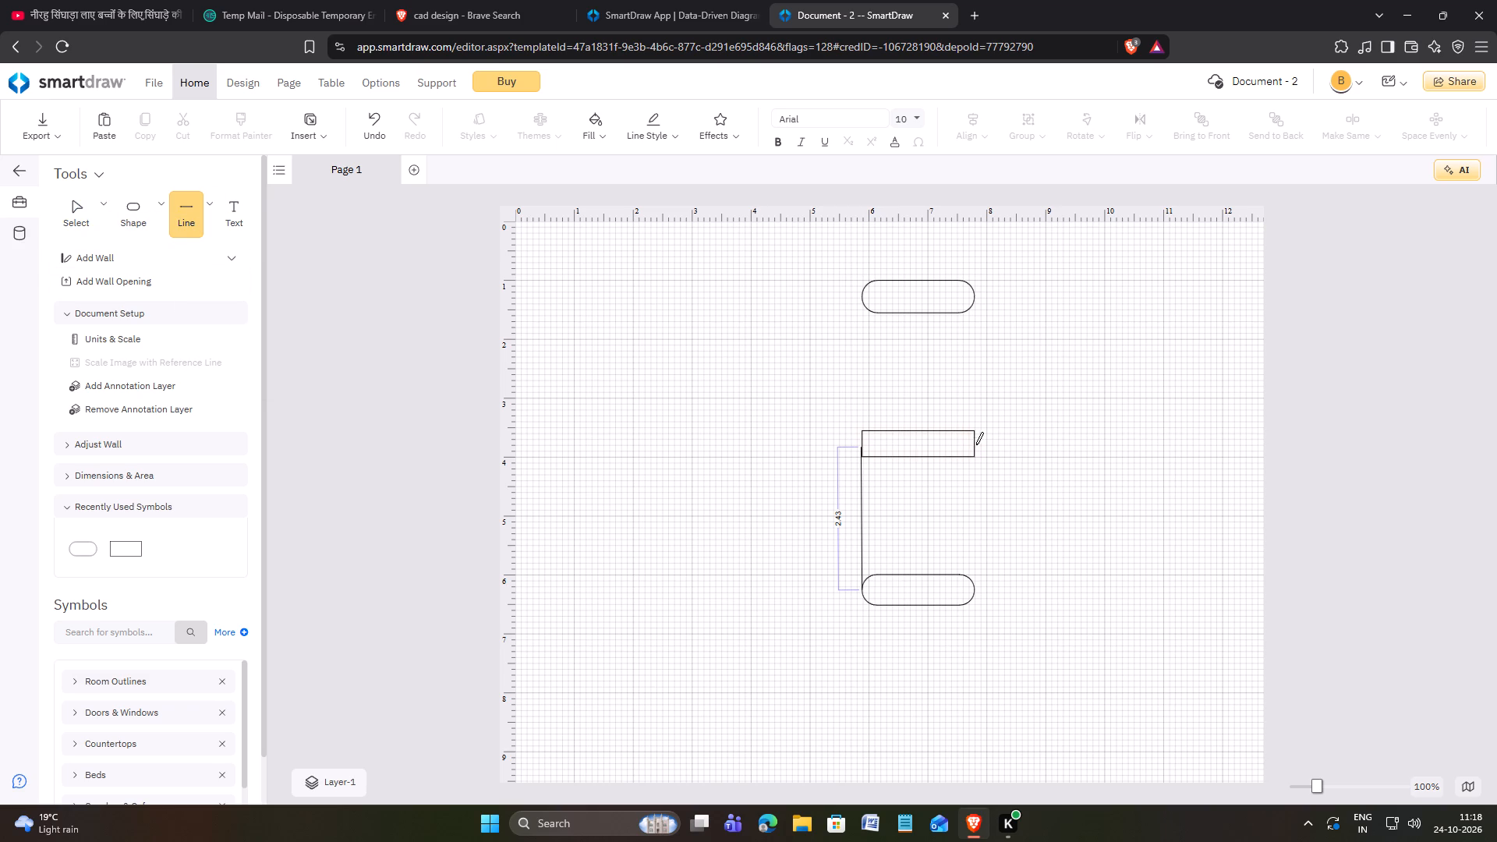
left_click_drag(974, 443, 975, 586)
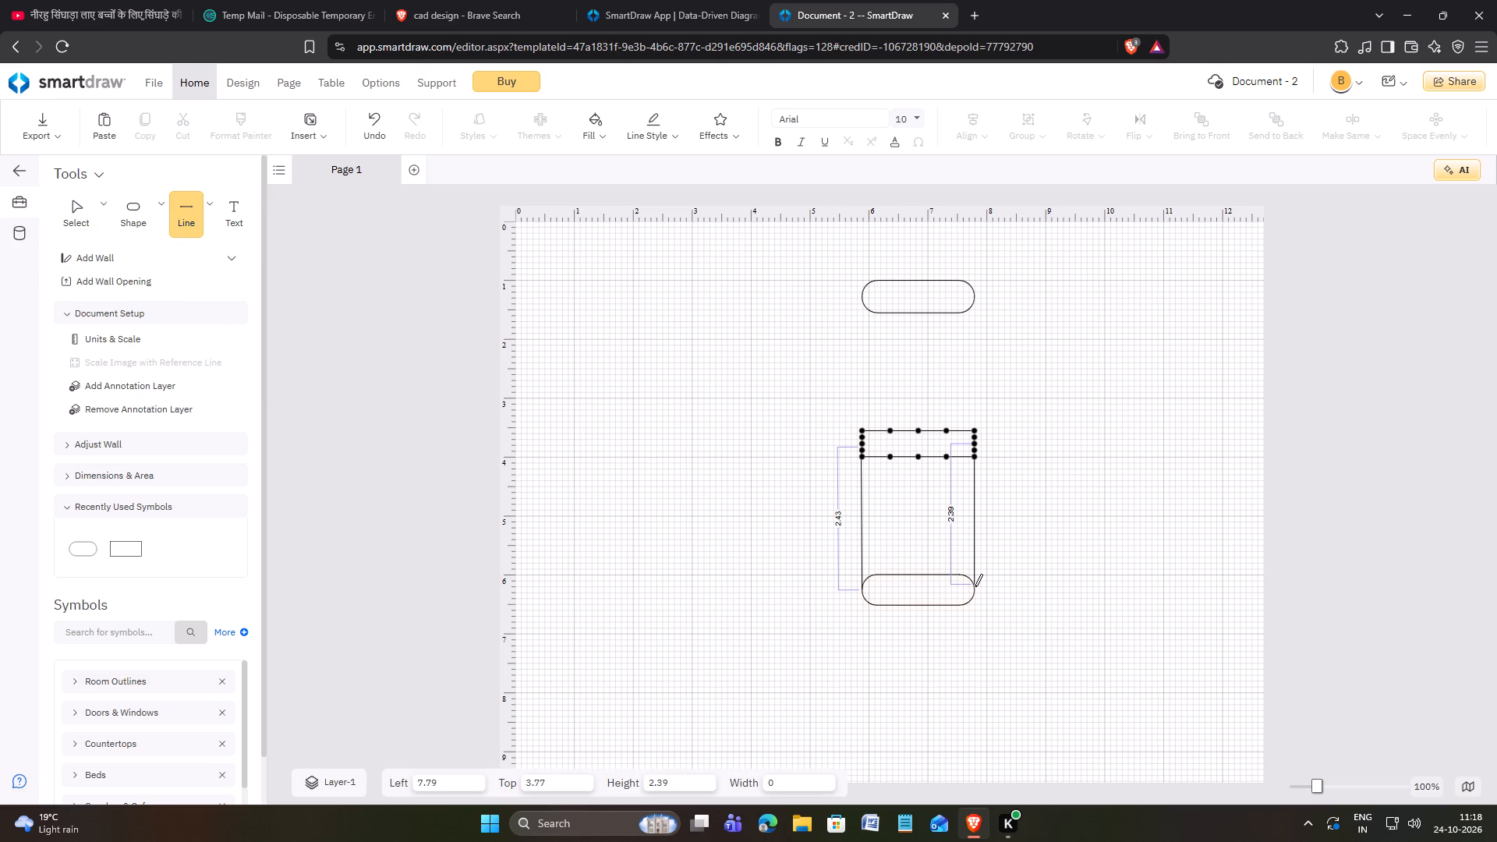
left_click_drag(975, 586, 975, 589)
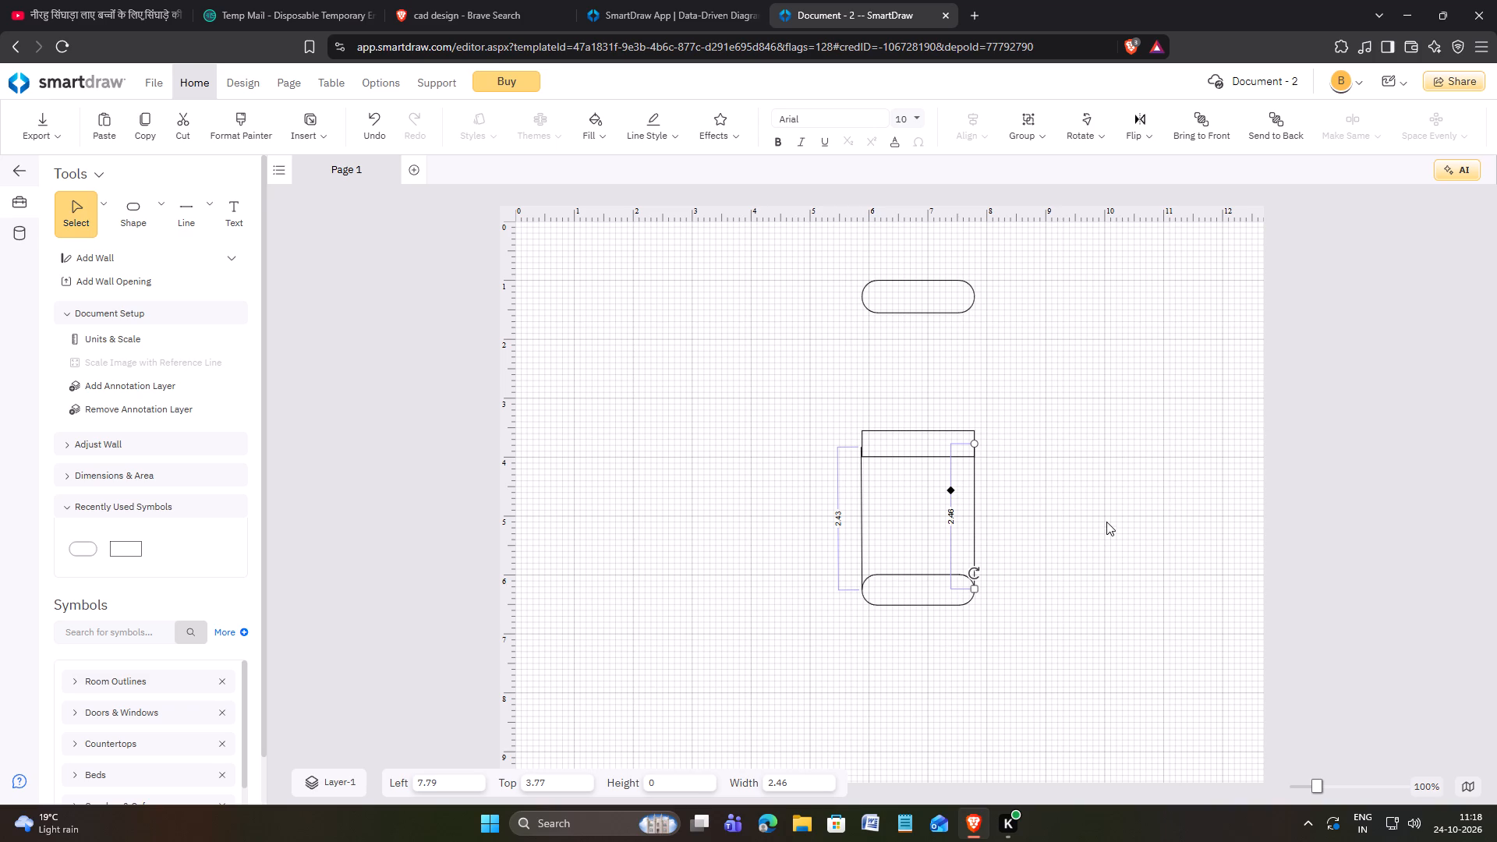
left_click(1065, 508)
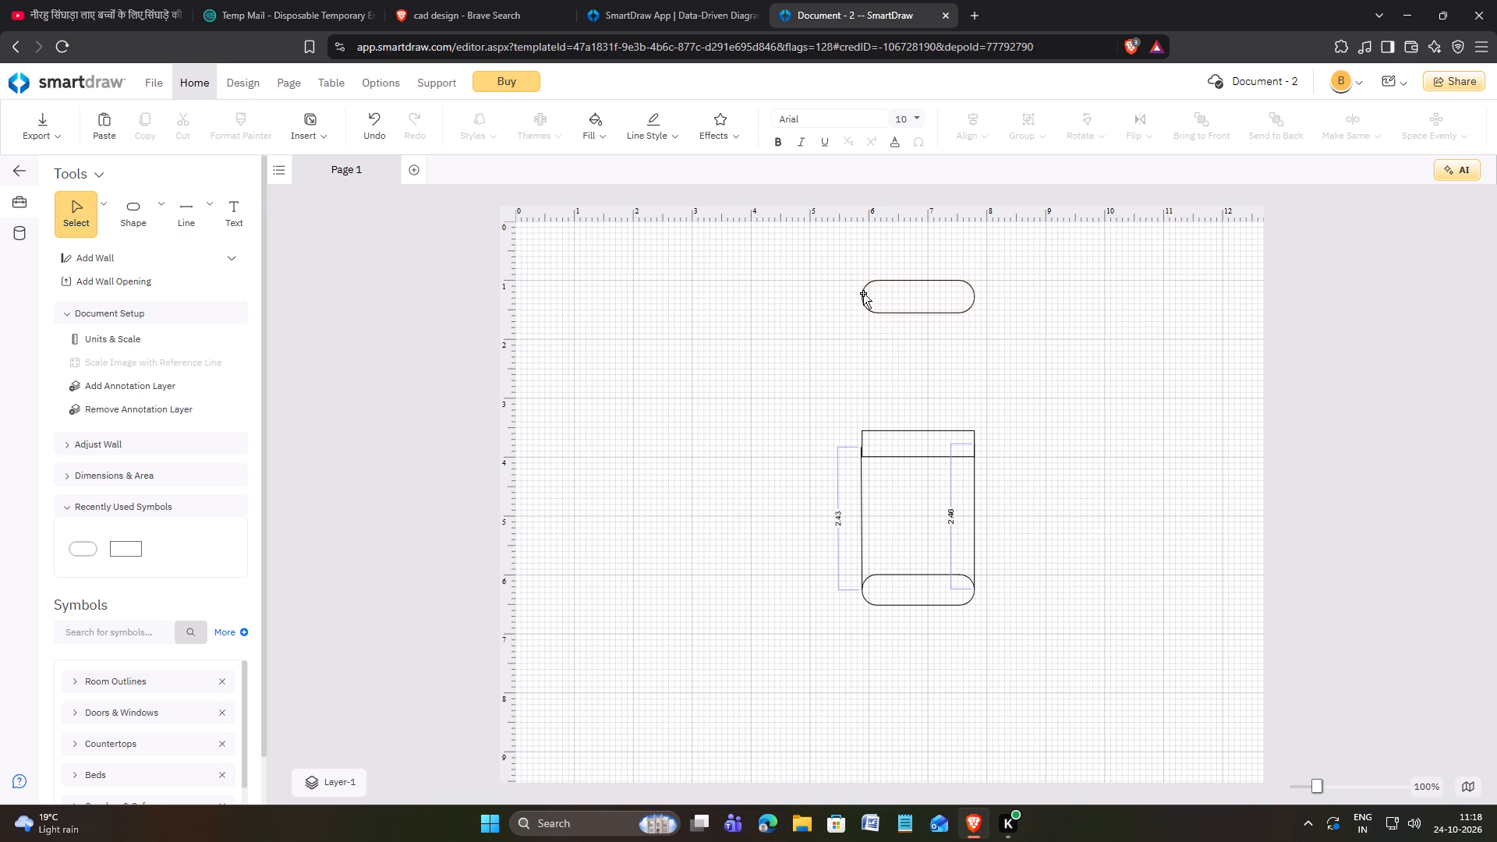
left_click(862, 592)
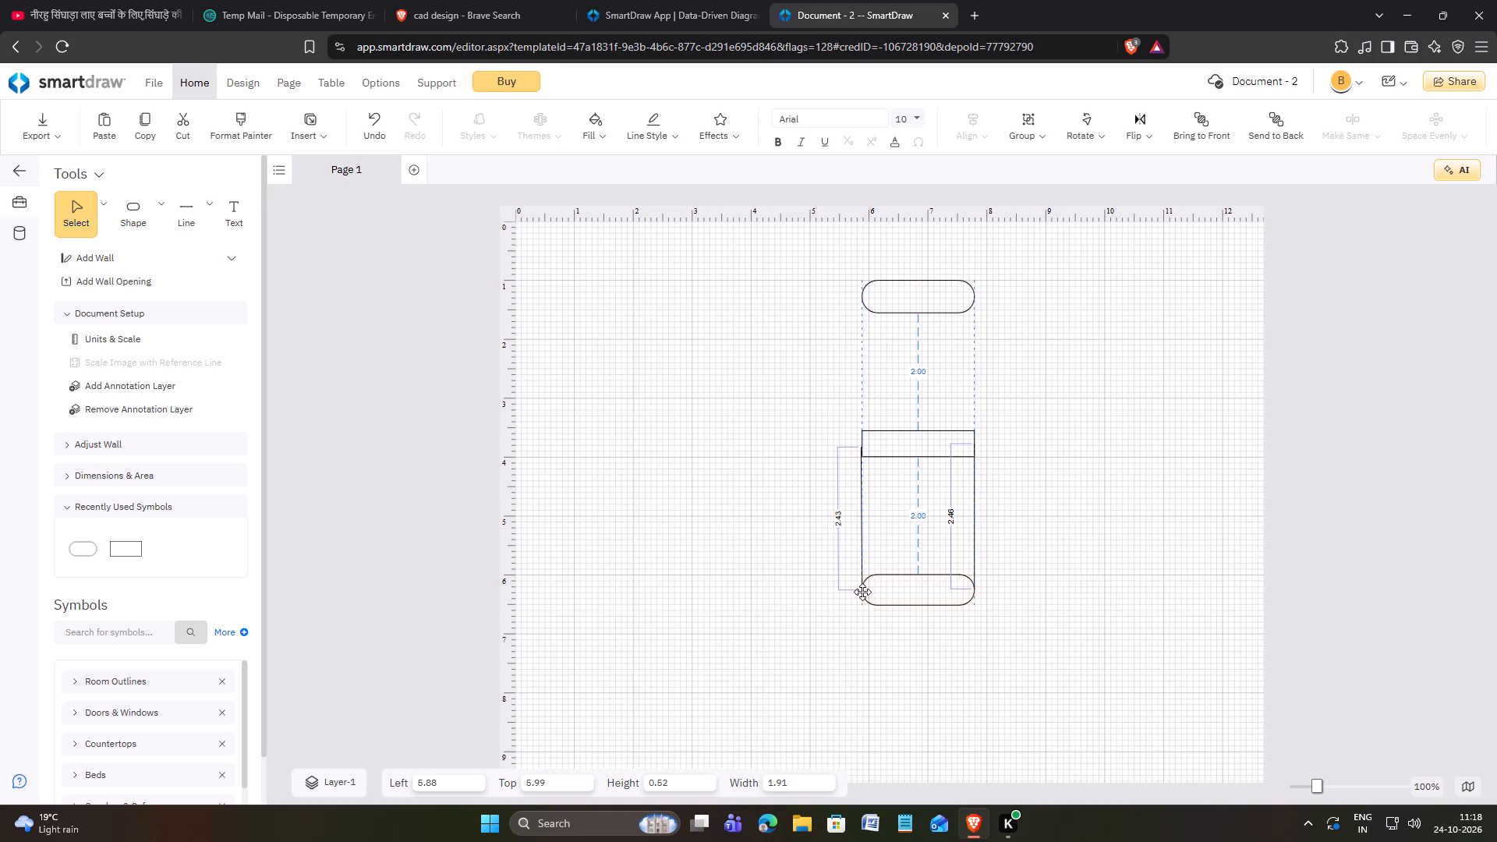
left_click(1078, 610)
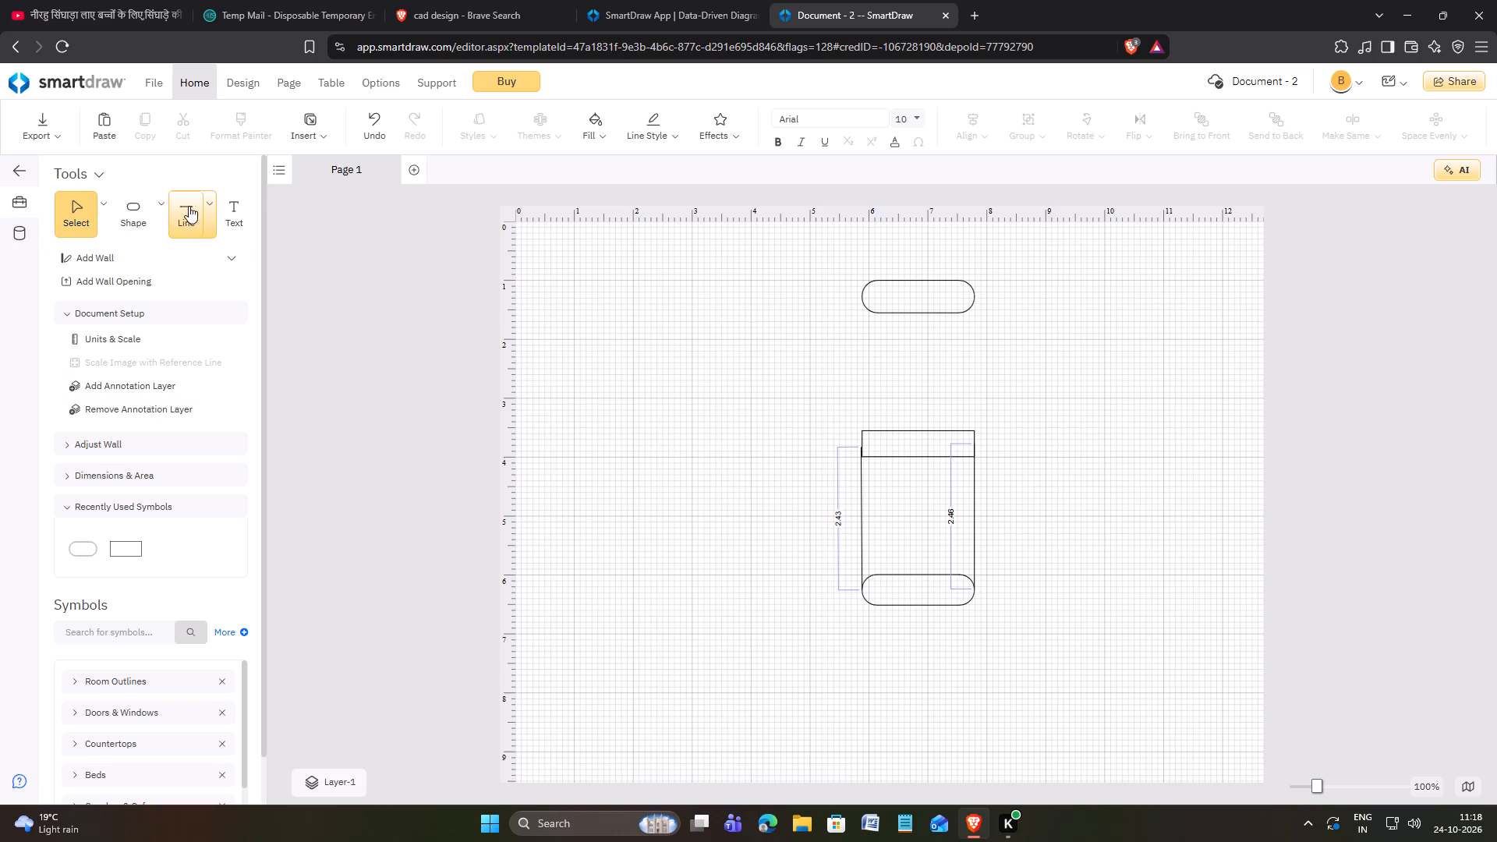
Draw a horizontal straight line about 2.88 long extending outward from the lower rounded shape's left end.
left_click(192, 206)
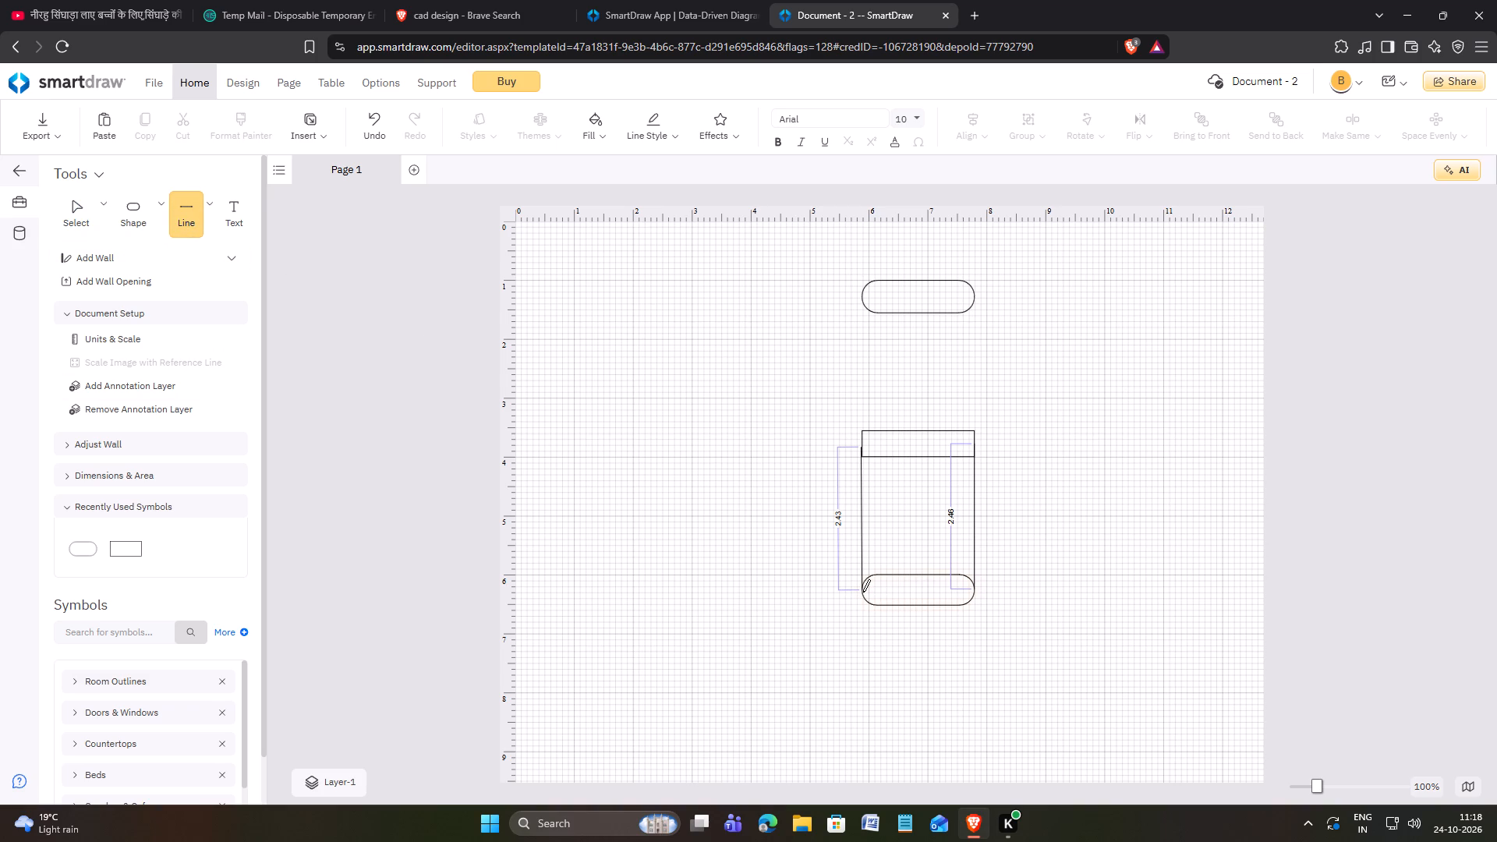
left_click_drag(863, 592, 700, 592)
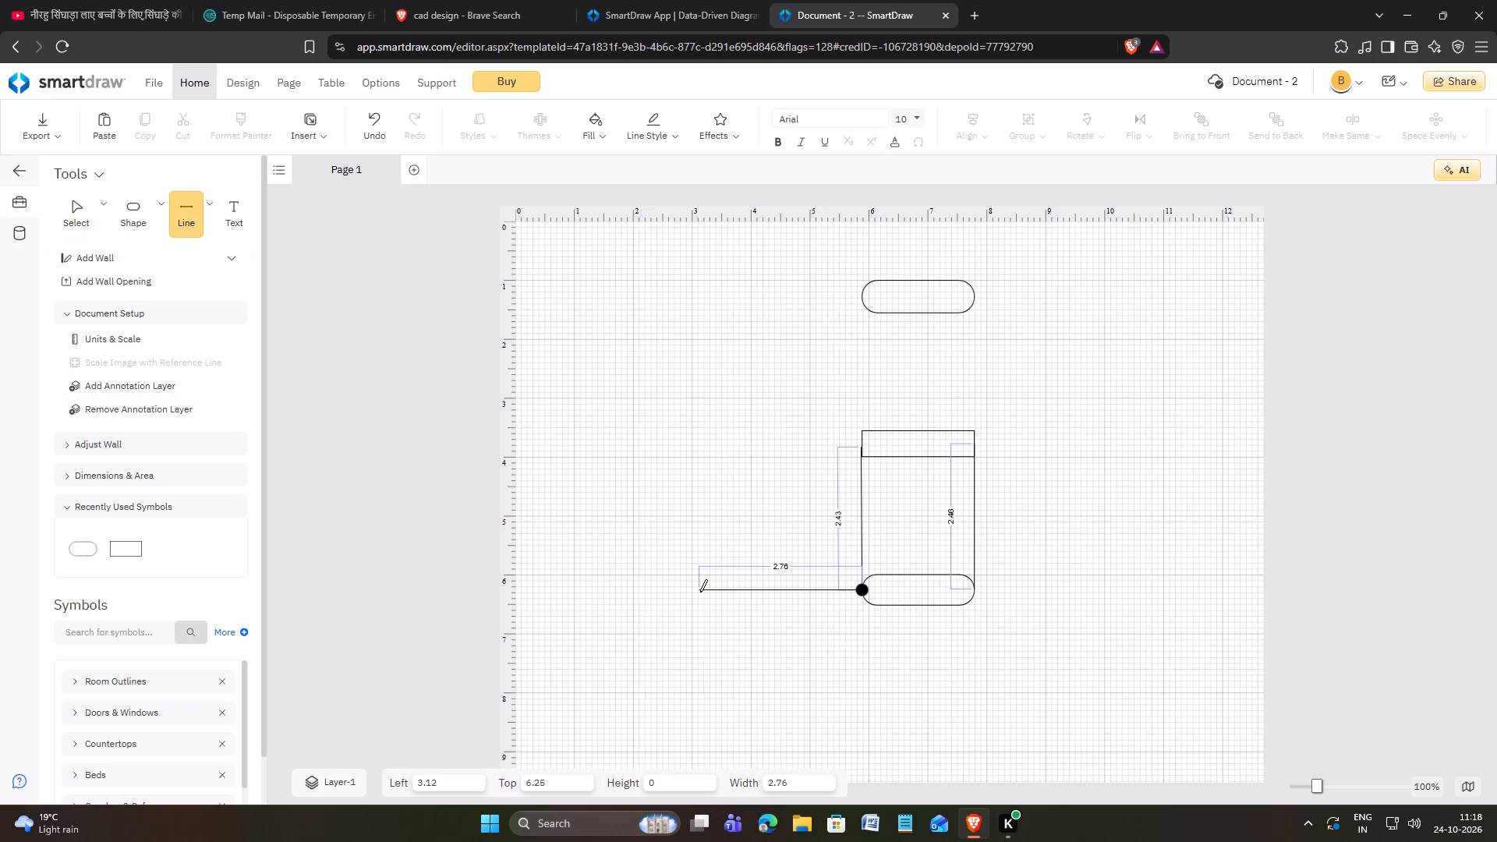
left_click_drag(700, 592, 692, 594)
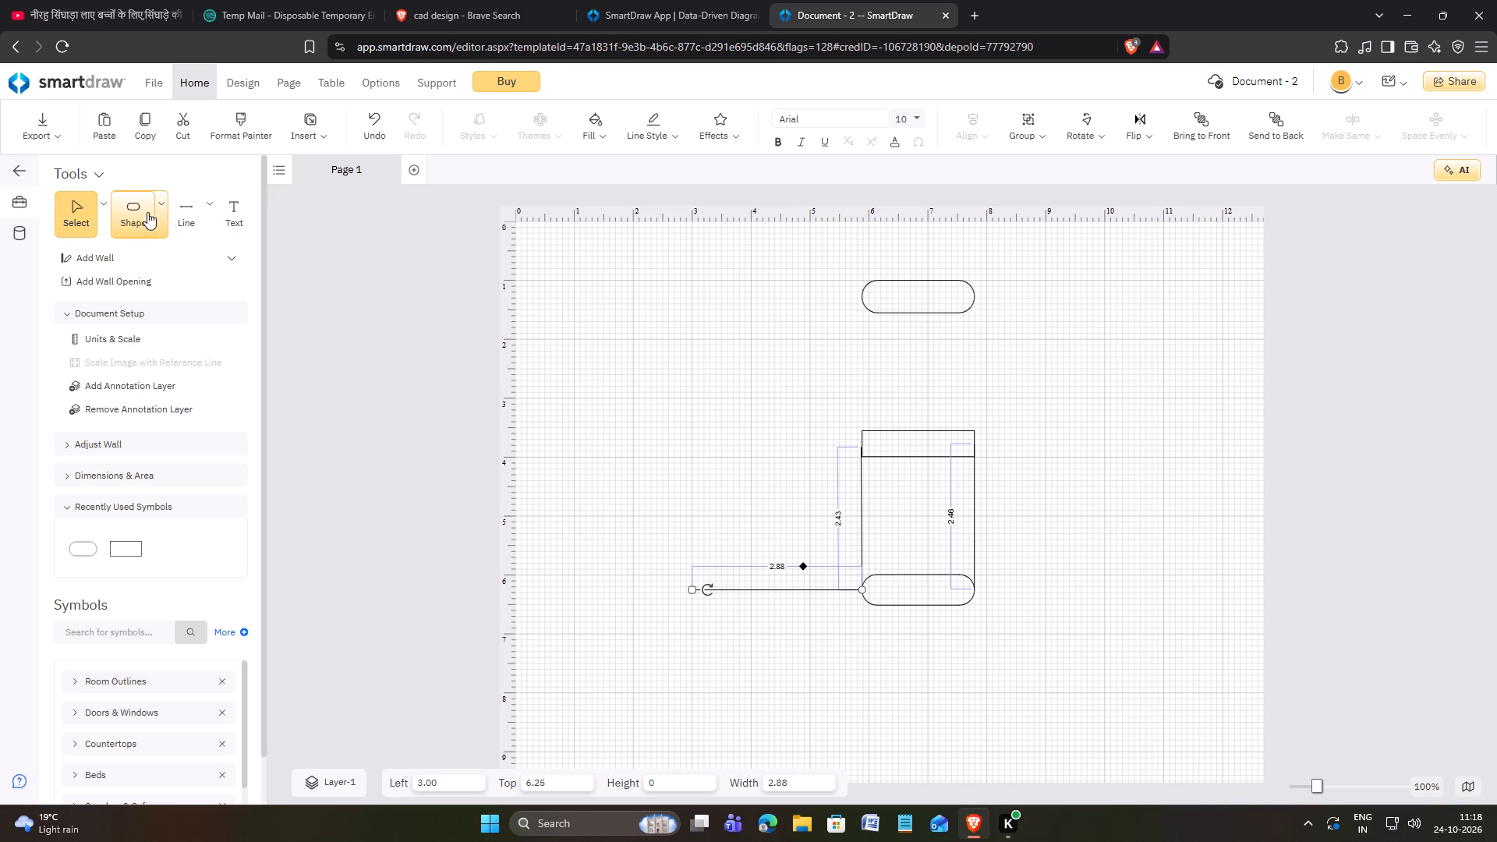
Draw a horizontal straight line about 2.94 long extending outward from the upper rounded shape's left end.
left_click(187, 203)
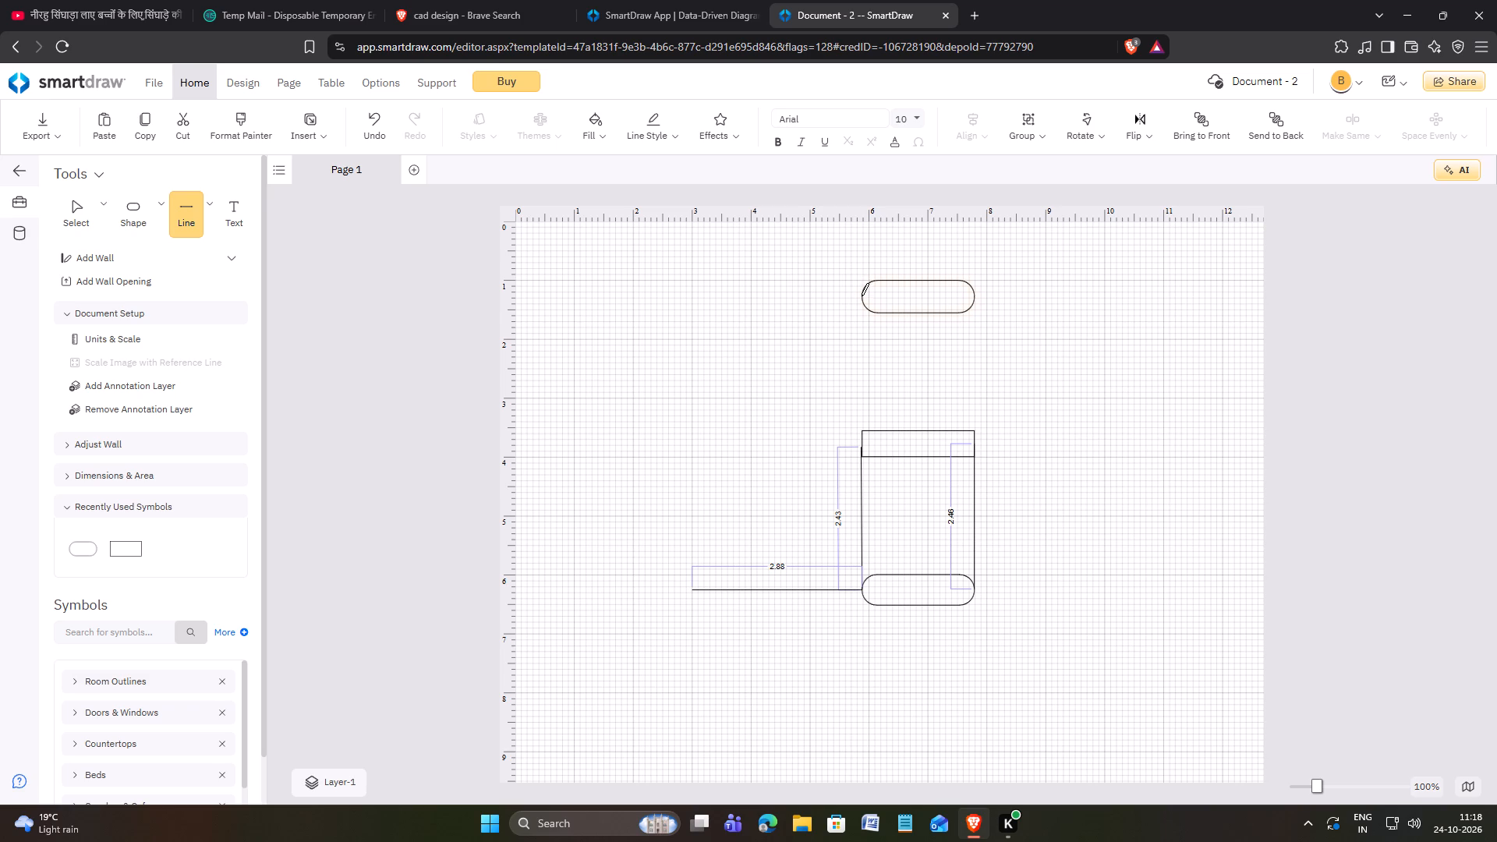
left_click_drag(862, 295, 688, 301)
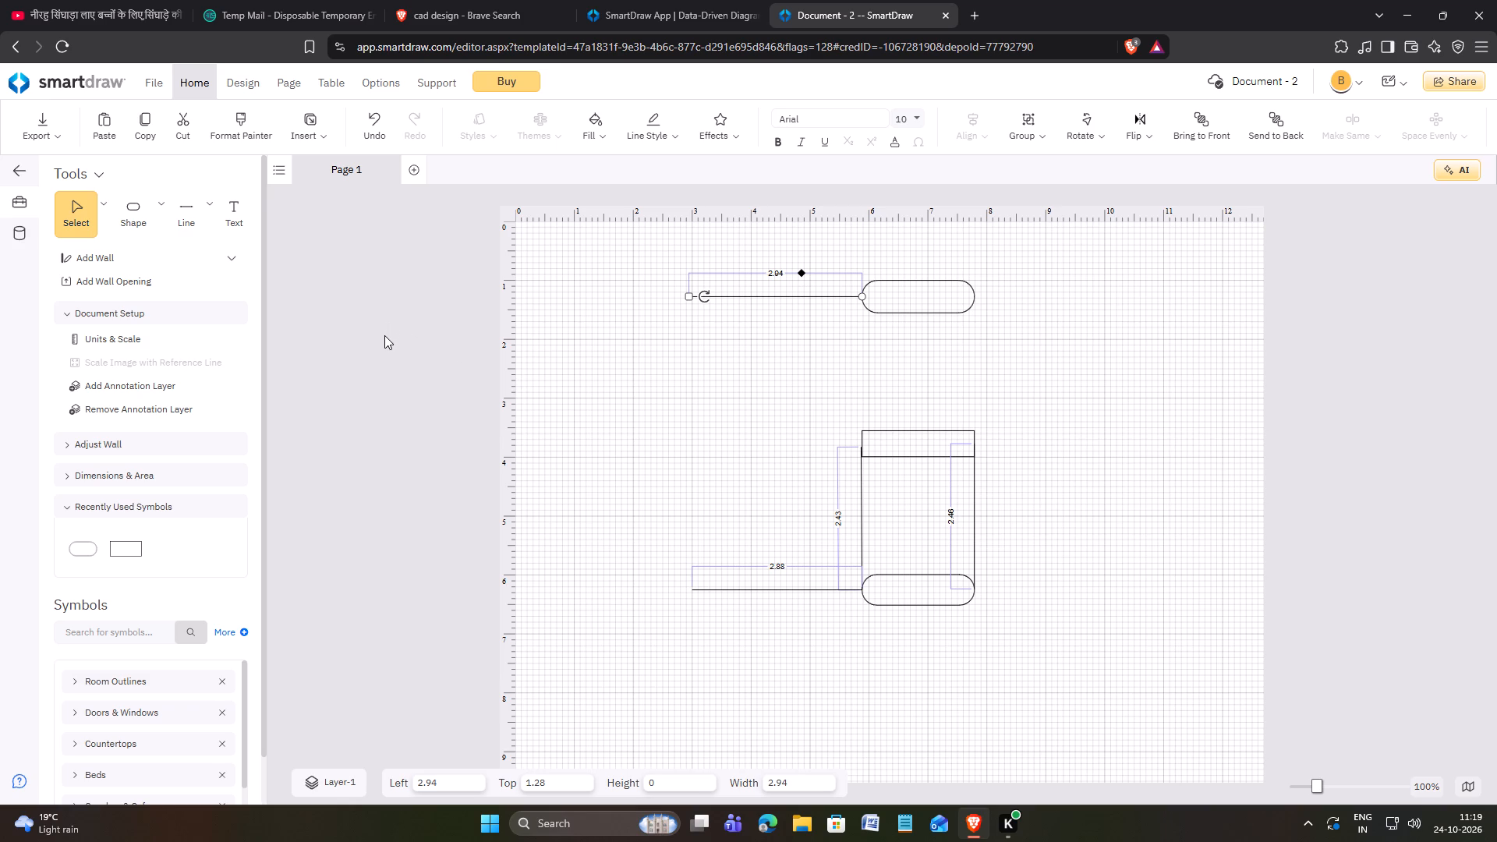
Add a rounded-end shape directly above the rectangle, aligned with the other shapes, and reduce its height to about 0.92.
left_click(144, 208)
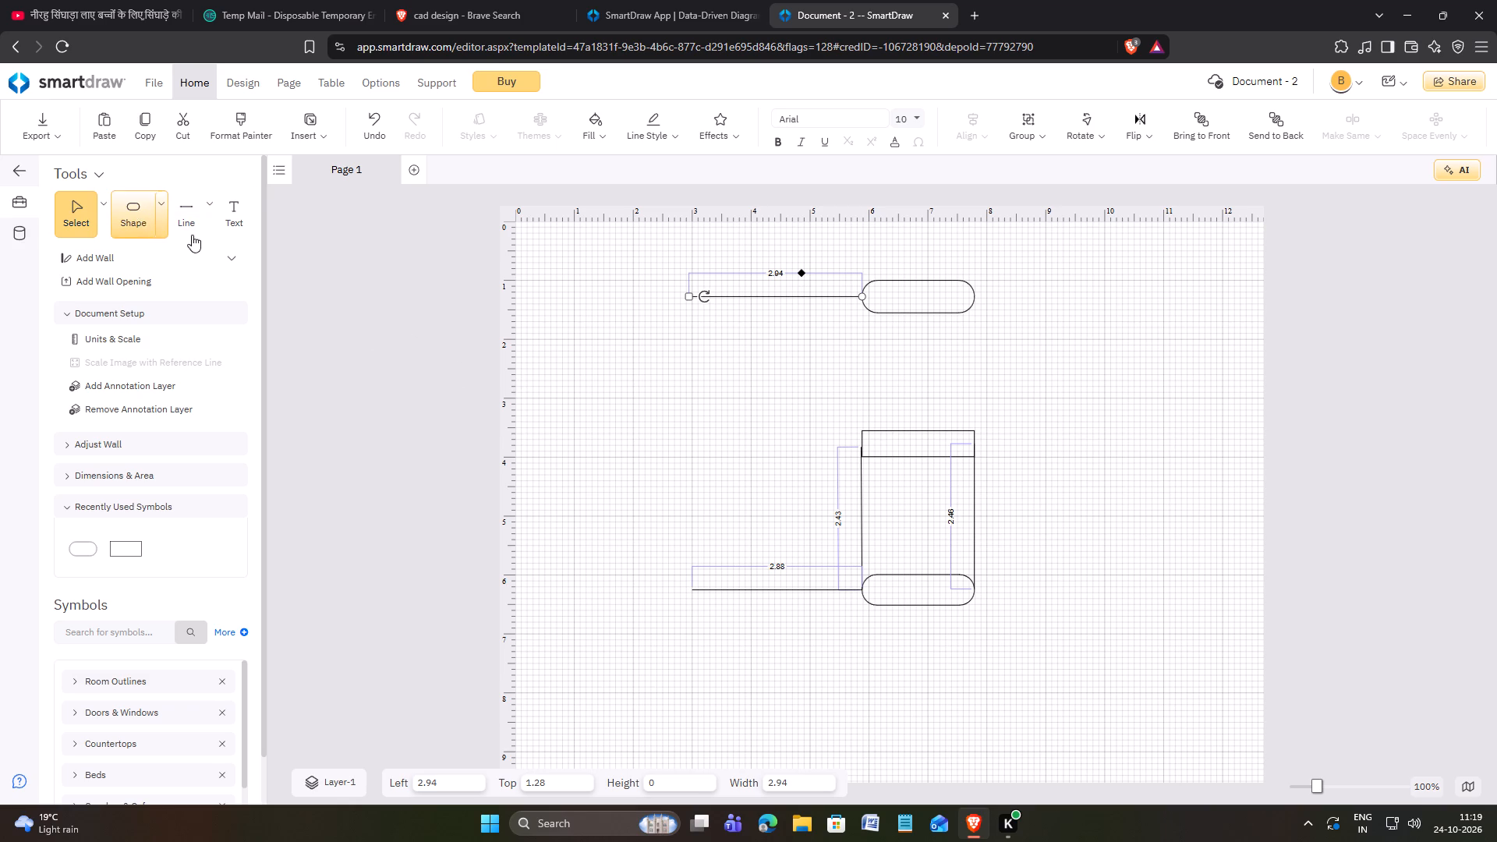
left_click(158, 201)
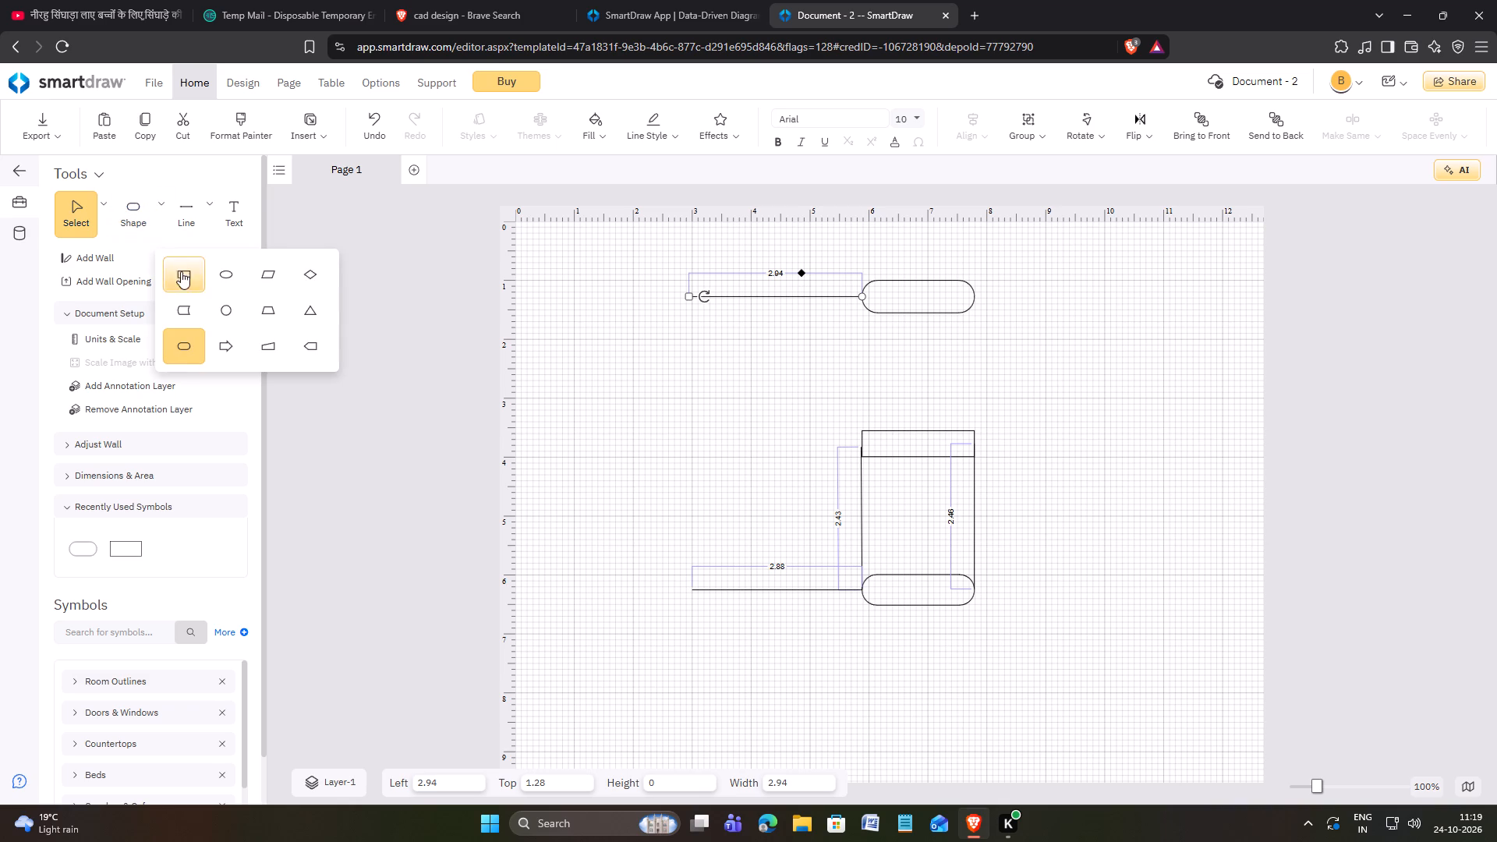
left_click(185, 347)
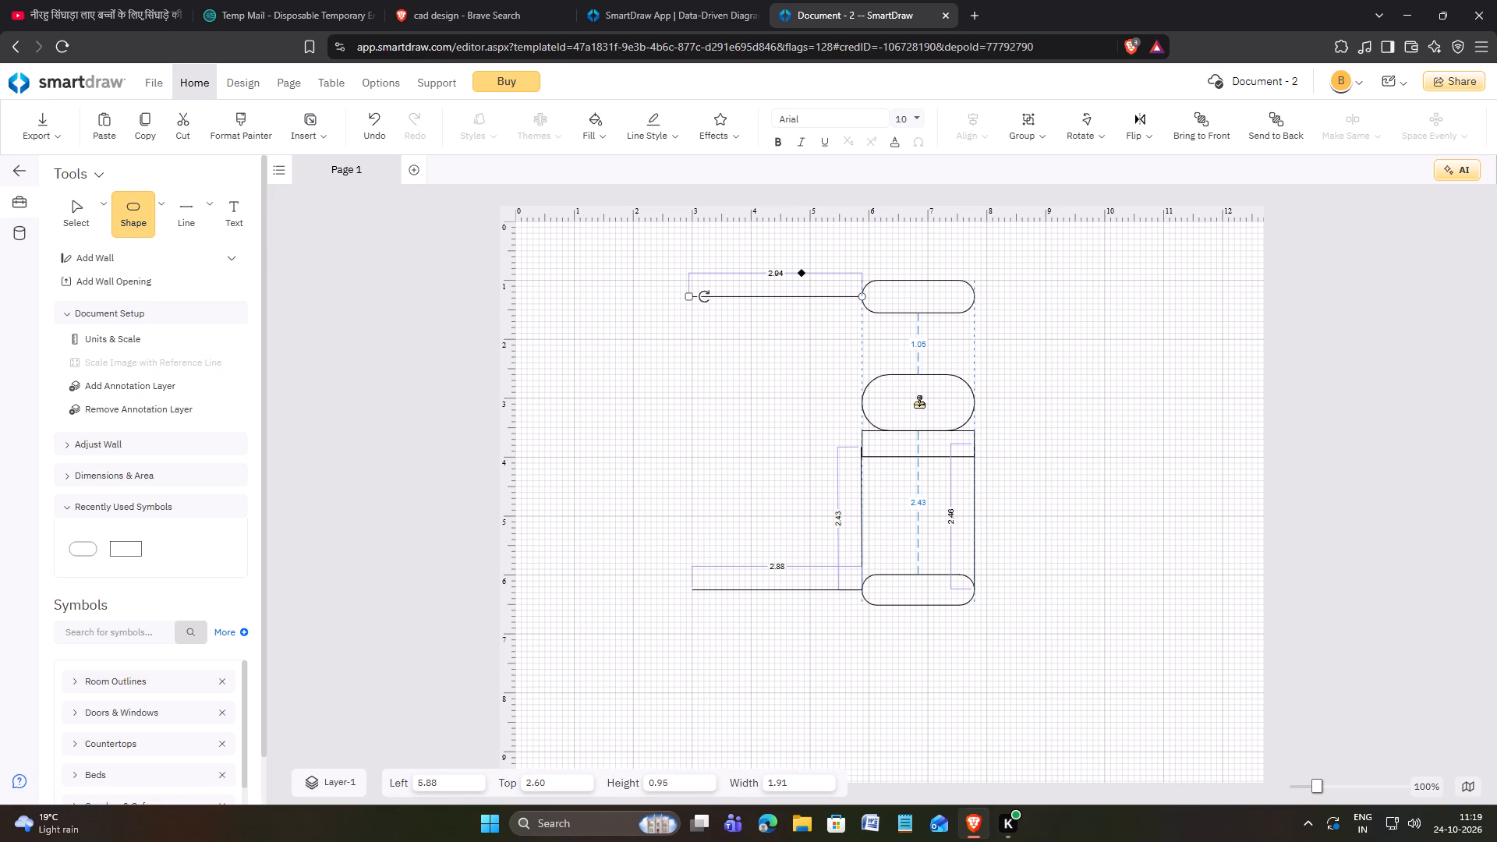
left_click(919, 403)
left_click_drag(975, 375, 974, 376)
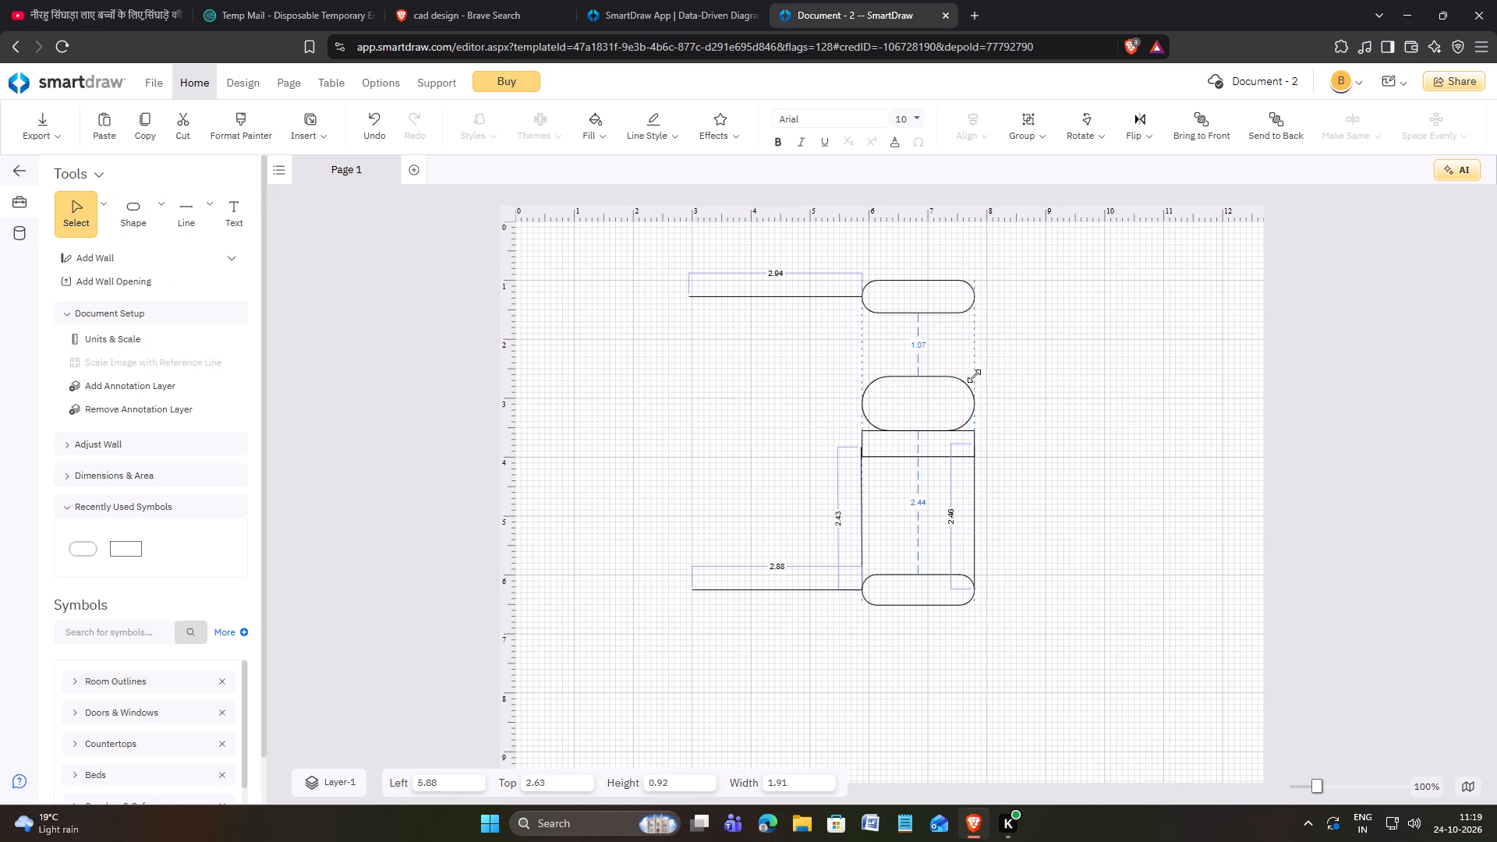
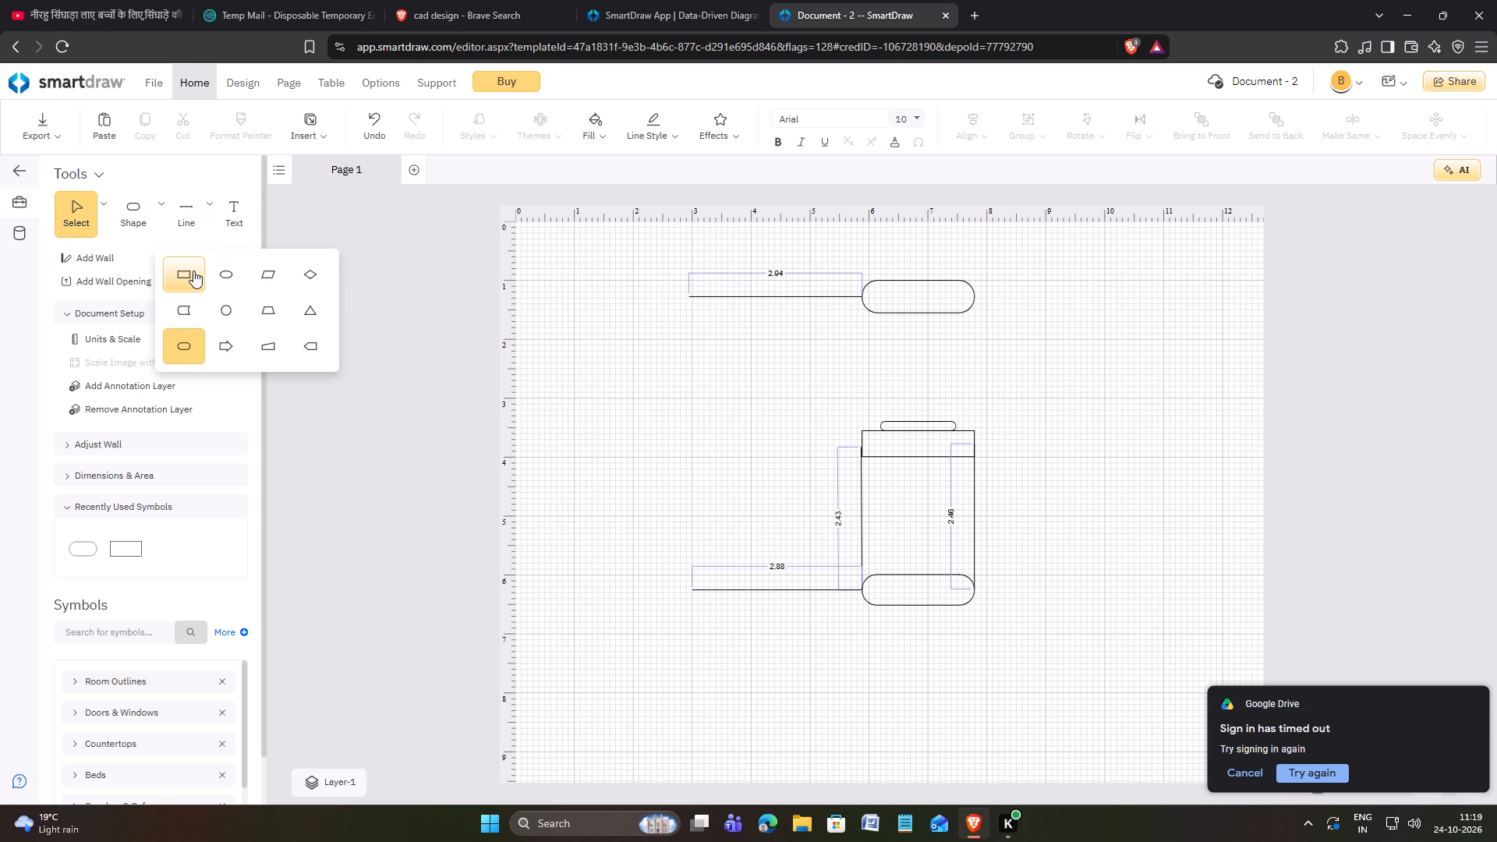
Add a rectangle below the upper-left horizontal line, rotate it upright, and narrow it to about 0.41.
left_click(197, 277)
left_click(745, 364)
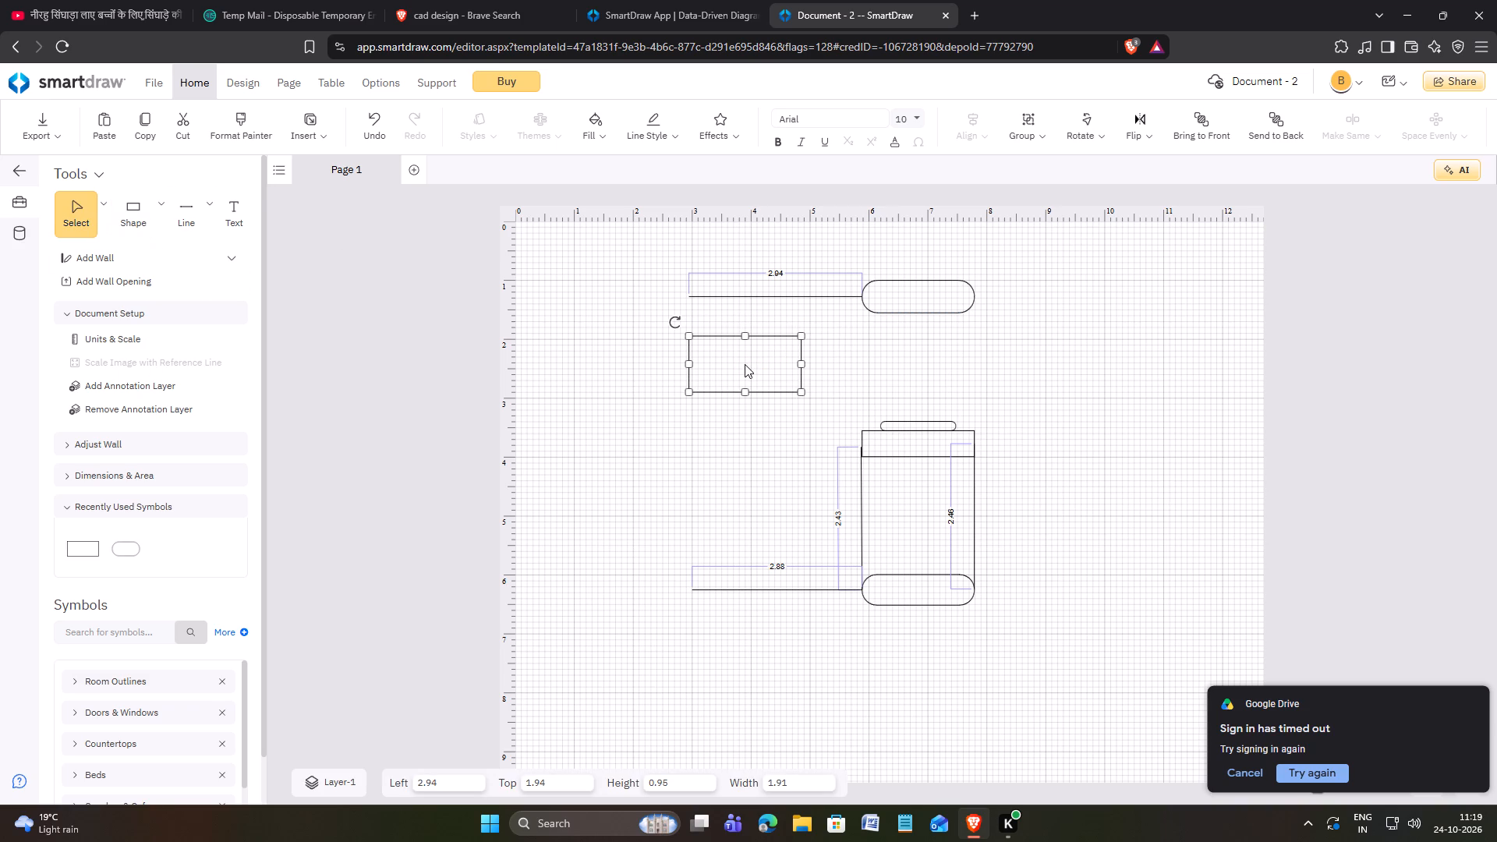
left_click_drag(674, 320, 731, 412)
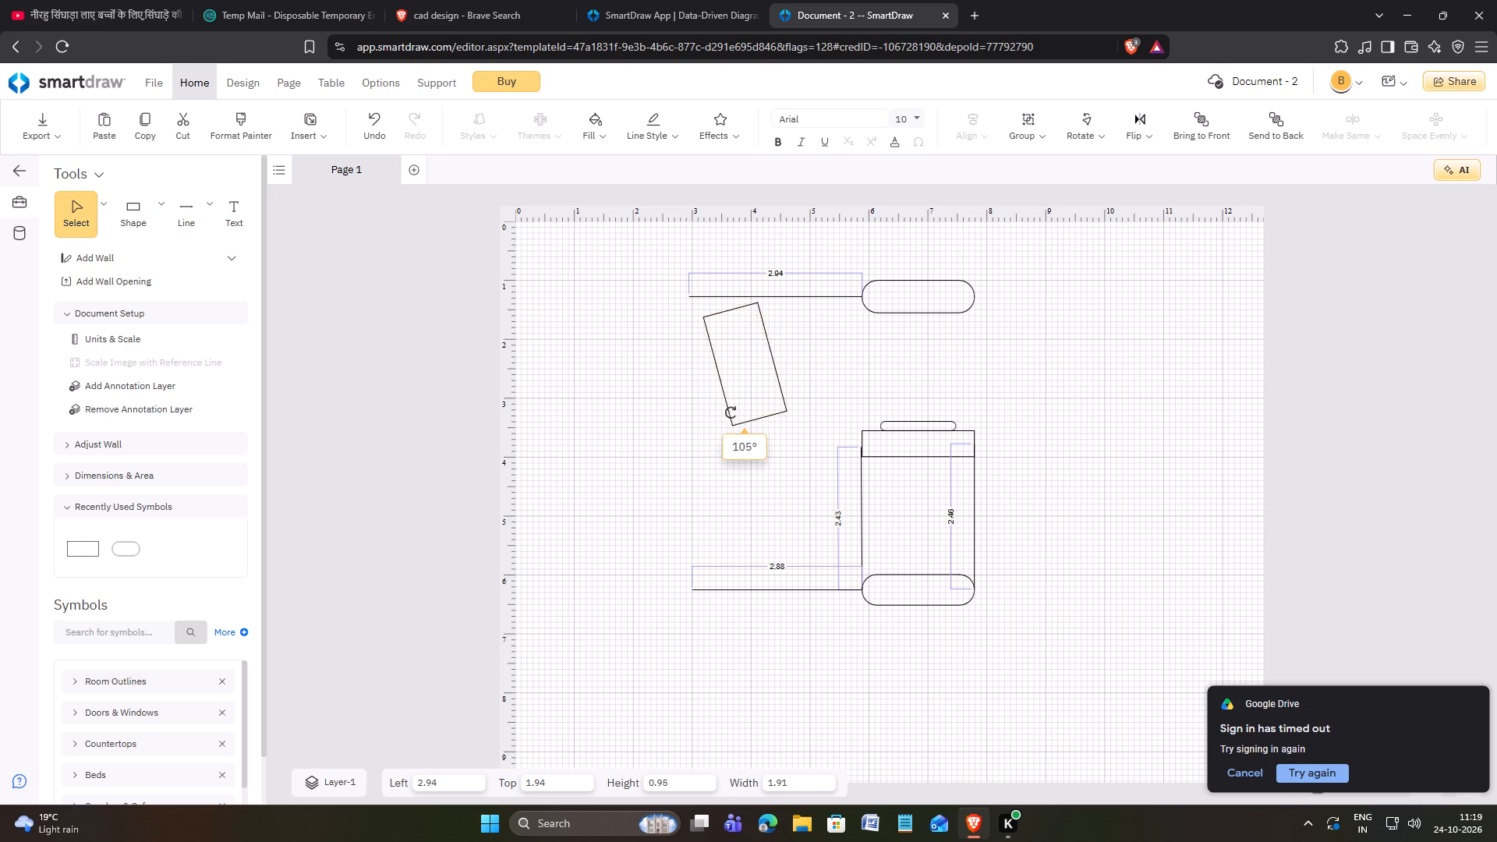
left_click_drag(731, 412, 711, 417)
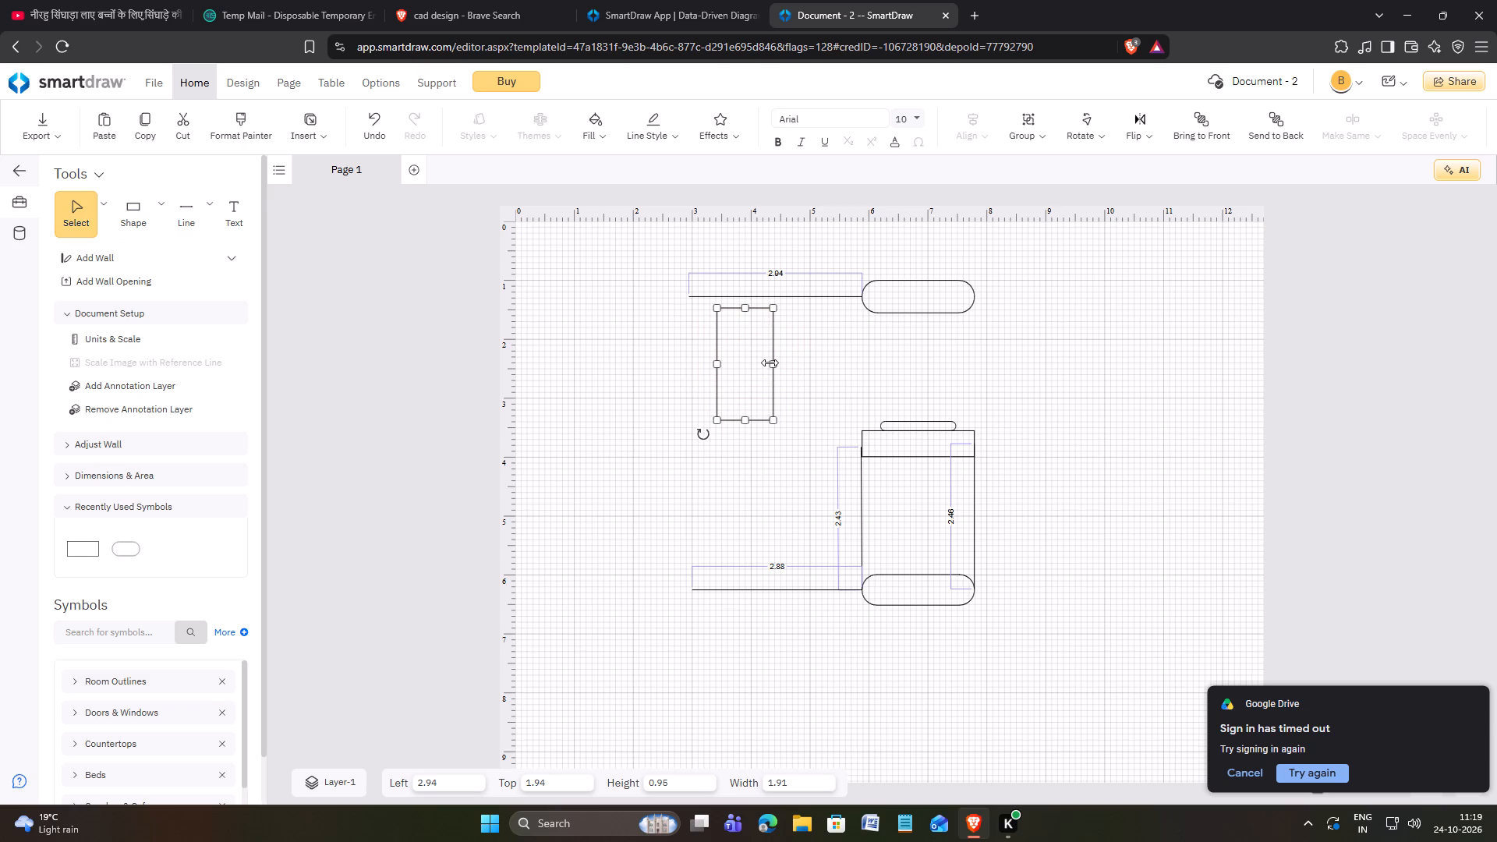
left_click_drag(770, 363, 741, 366)
Center the narrow upright rectangle between the upper rounded shape and the small rounded cap, trimming its top to the upper shape's bottom edge.
left_click_drag(740, 391, 921, 399)
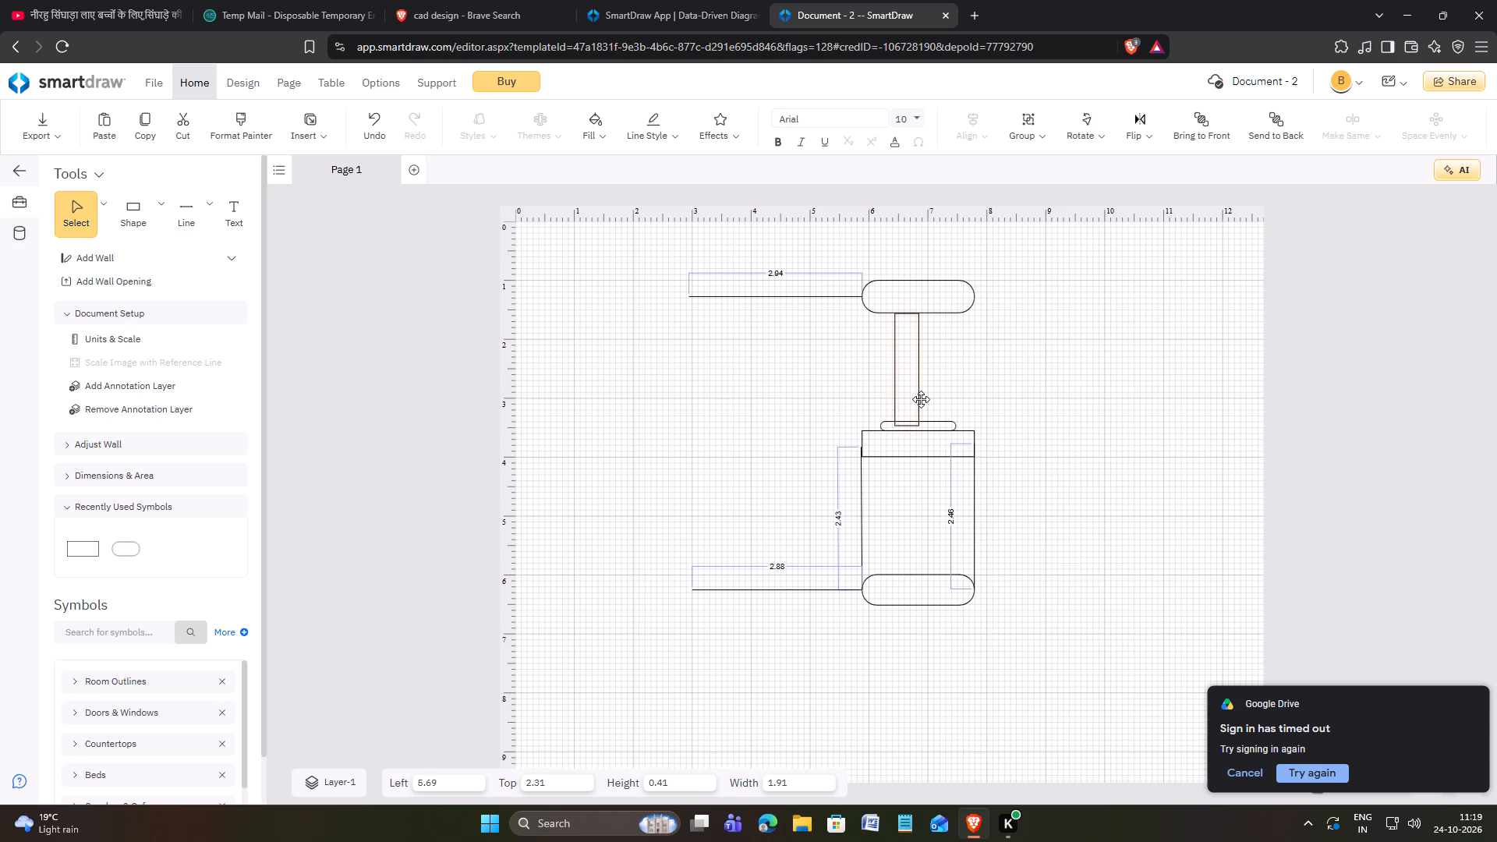
left_click_drag(921, 399, 927, 393)
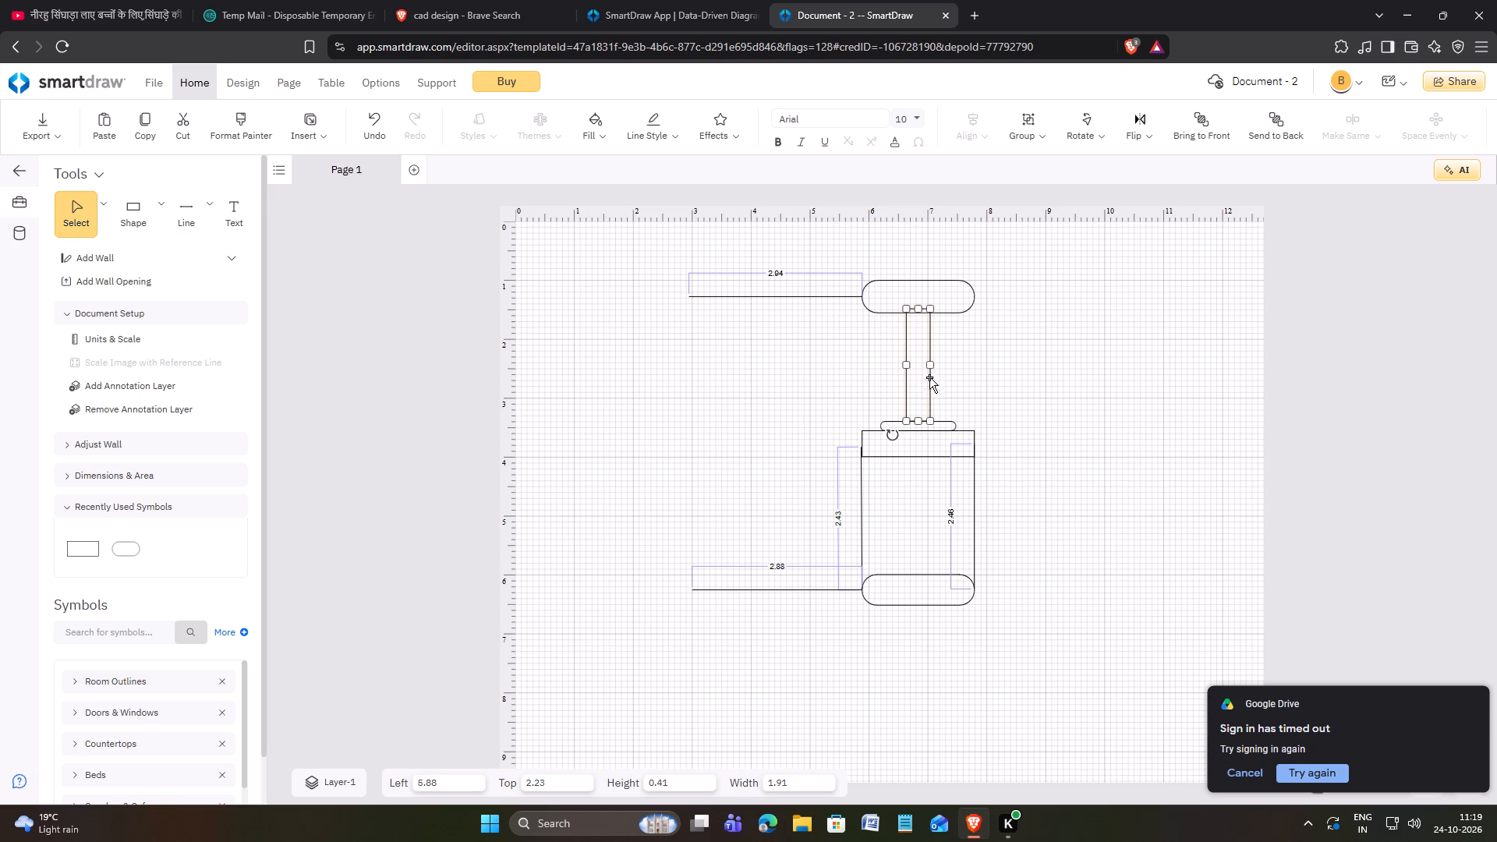
left_click(920, 309)
right_click(997, 345)
left_click(997, 345)
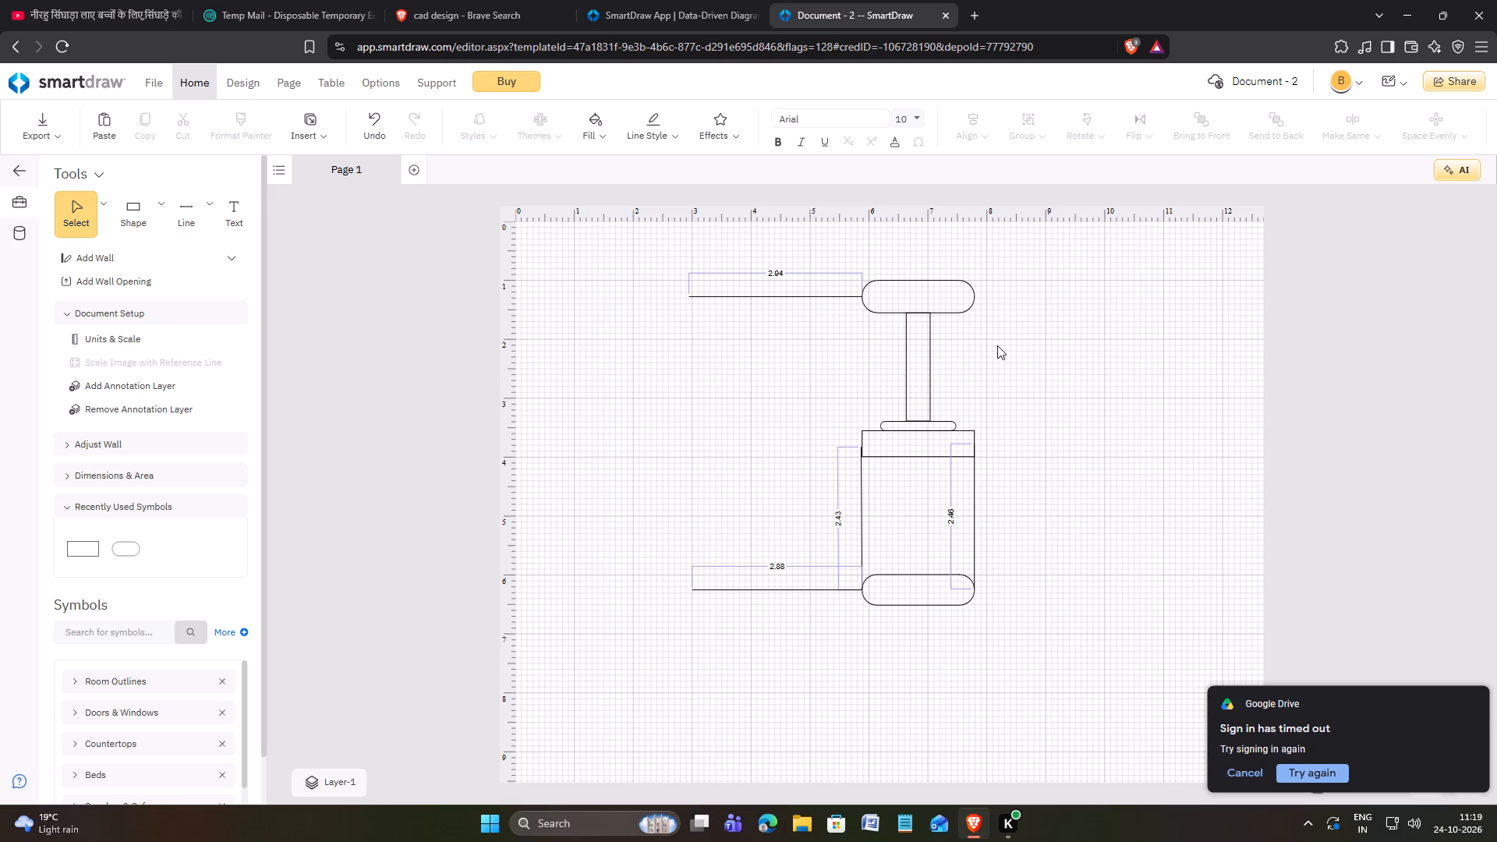
left_click(1249, 771)
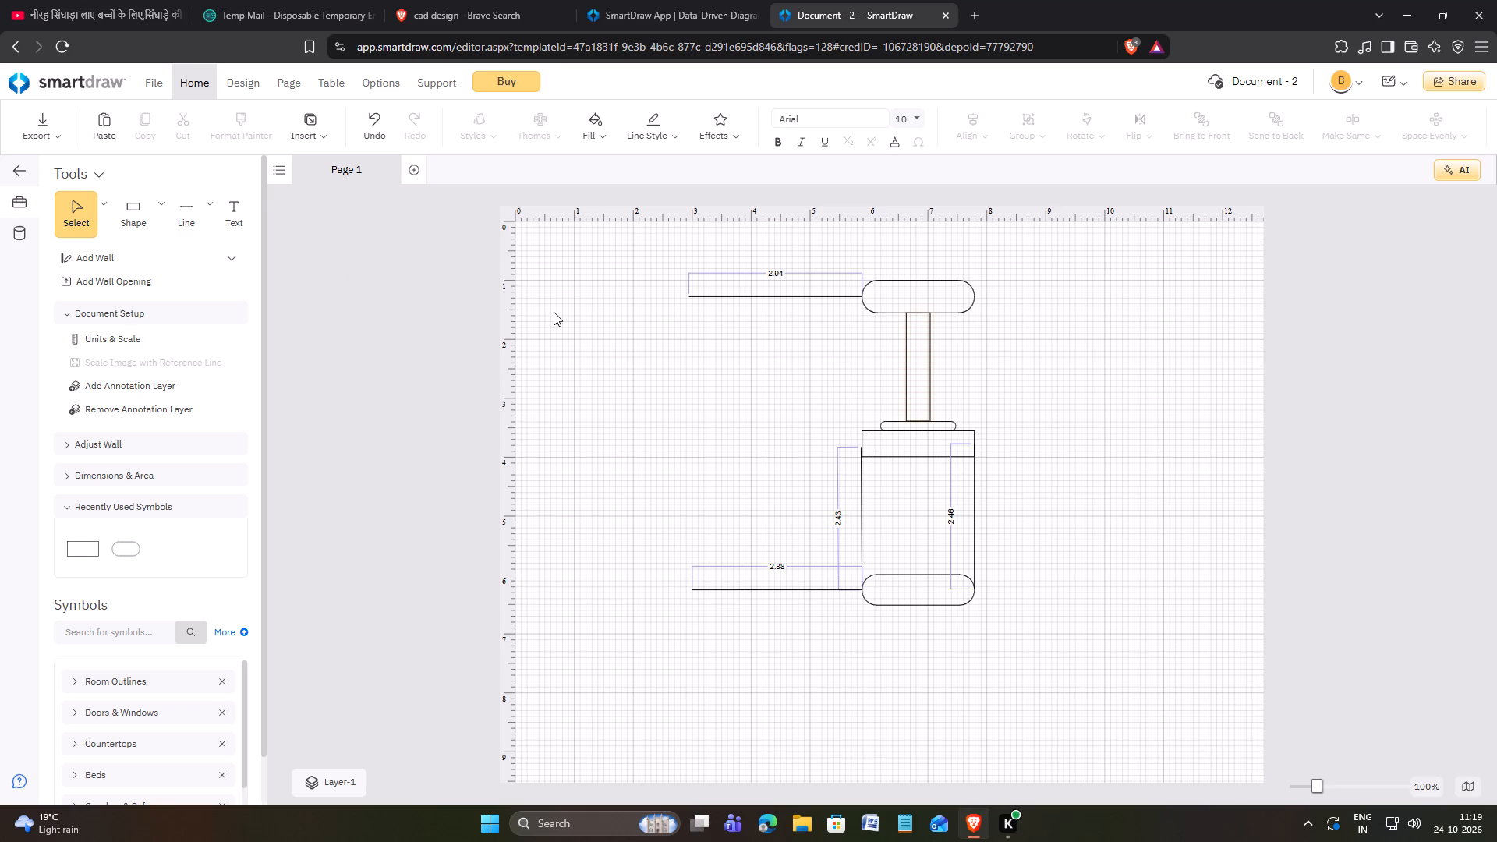
Draw a horizontal straight line about 2.96 long outward from the upper rounded shape's right end, level with the opposite line.
left_click(164, 205)
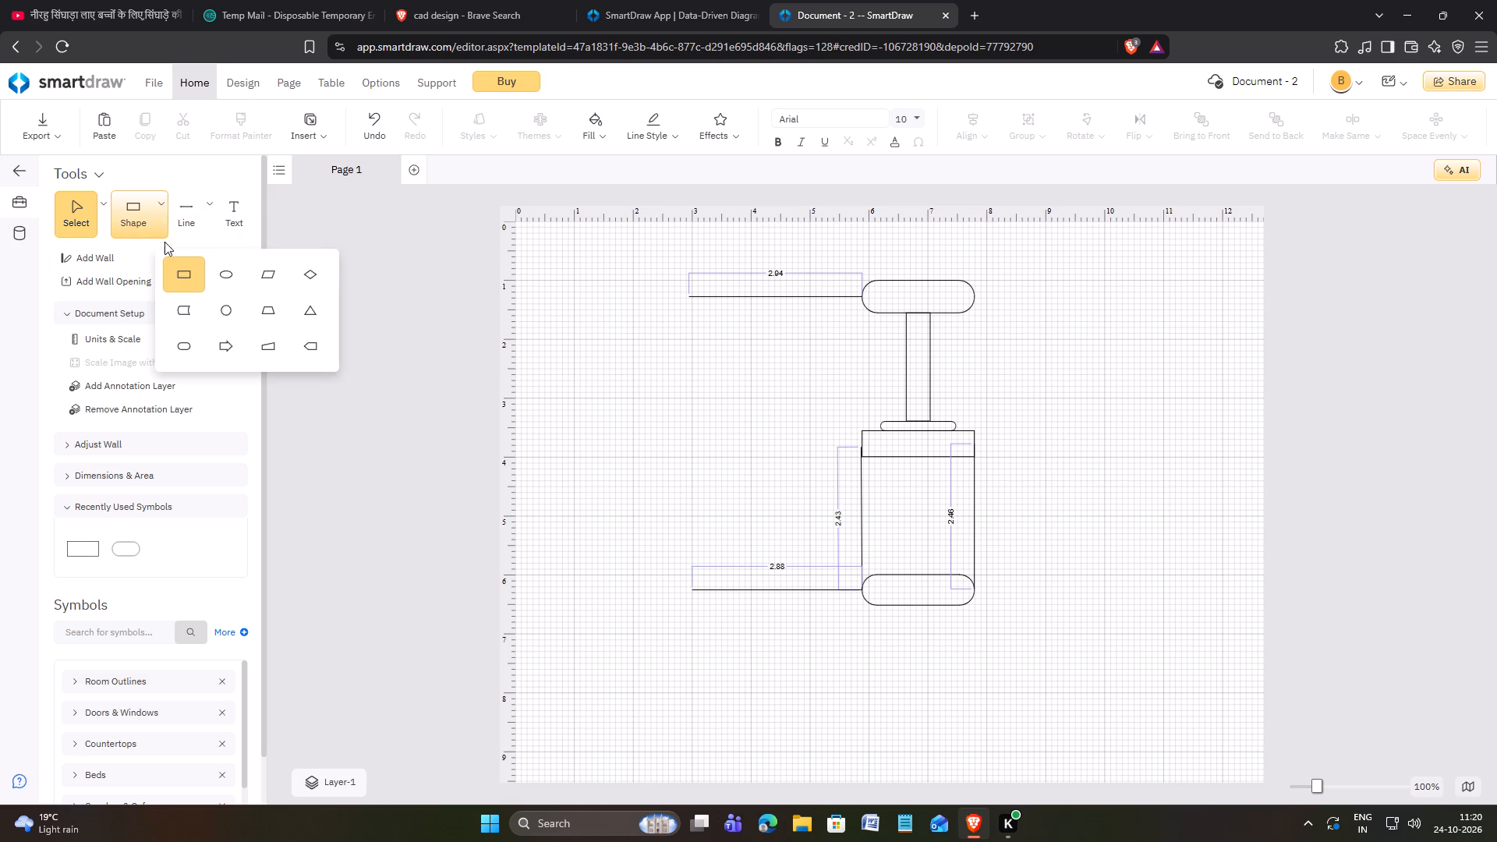
left_click(203, 211)
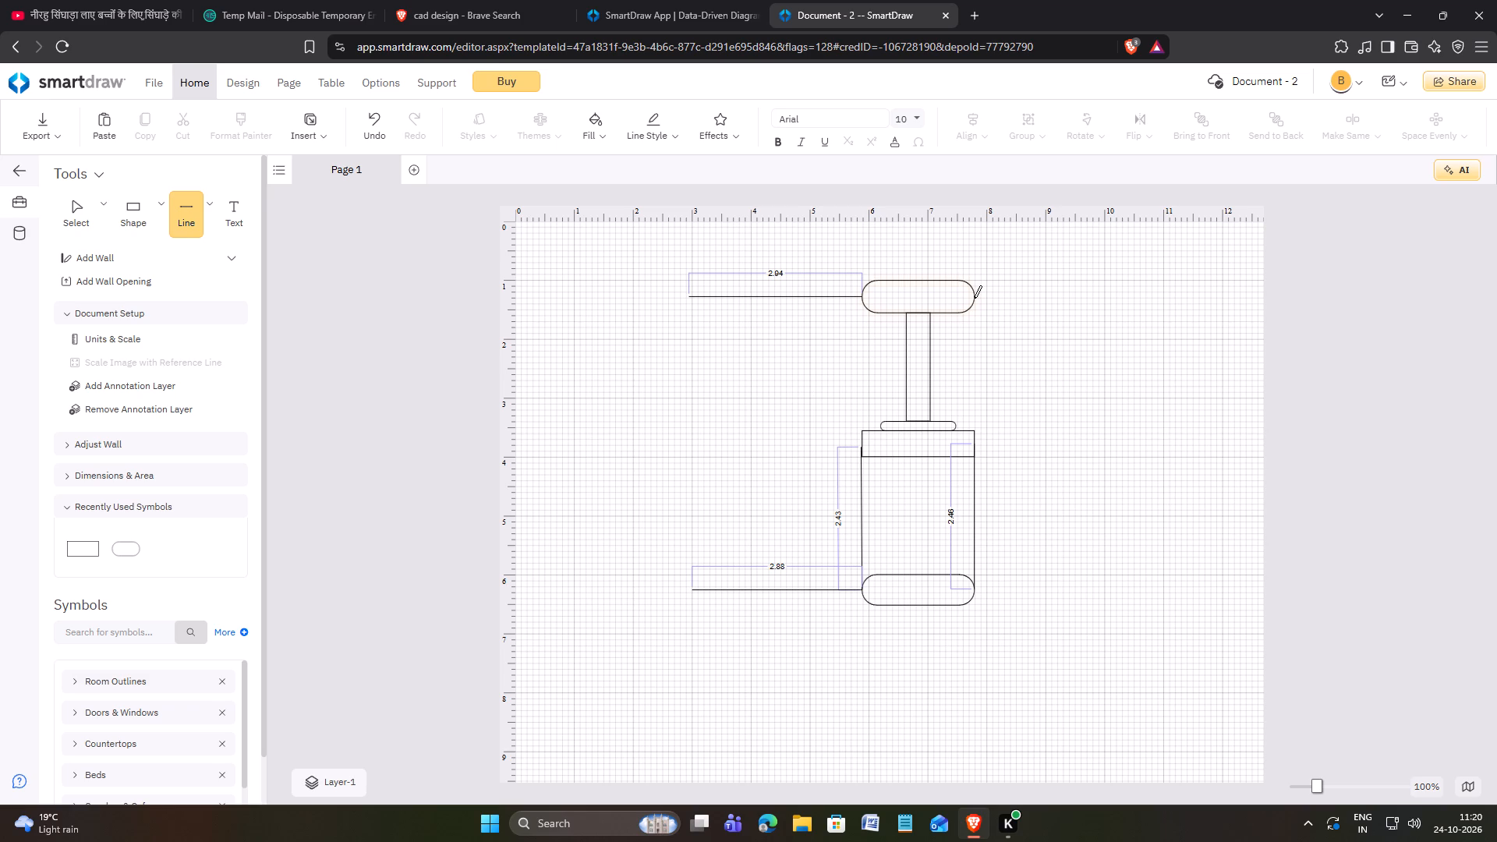
left_click_drag(975, 298, 1106, 303)
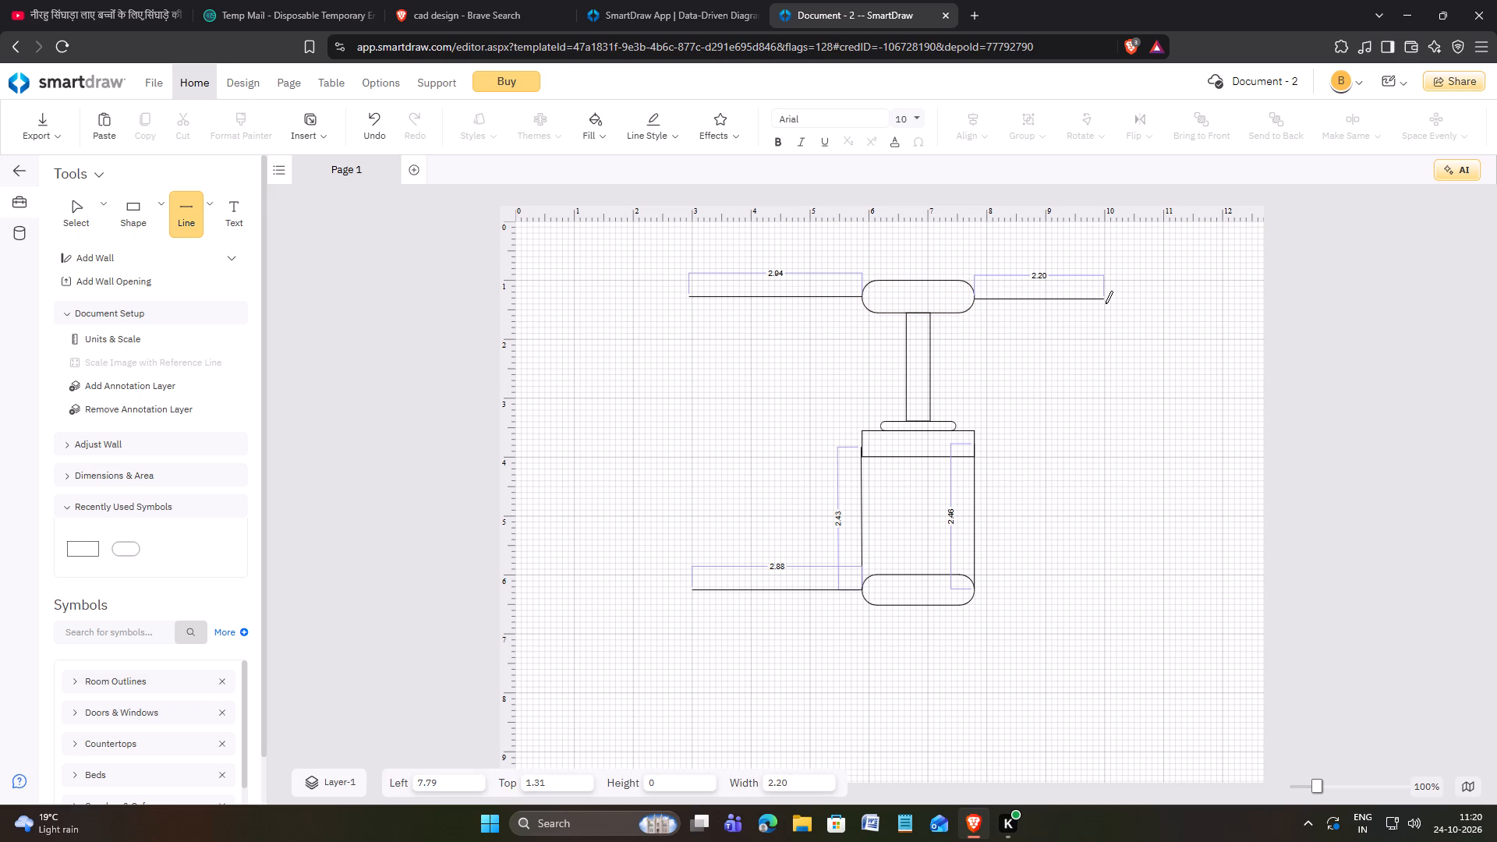
left_click_drag(1106, 303, 1136, 303)
left_click_drag(1136, 303, 1144, 302)
left_click_drag(1144, 302, 1145, 302)
left_click_drag(1145, 302, 1148, 301)
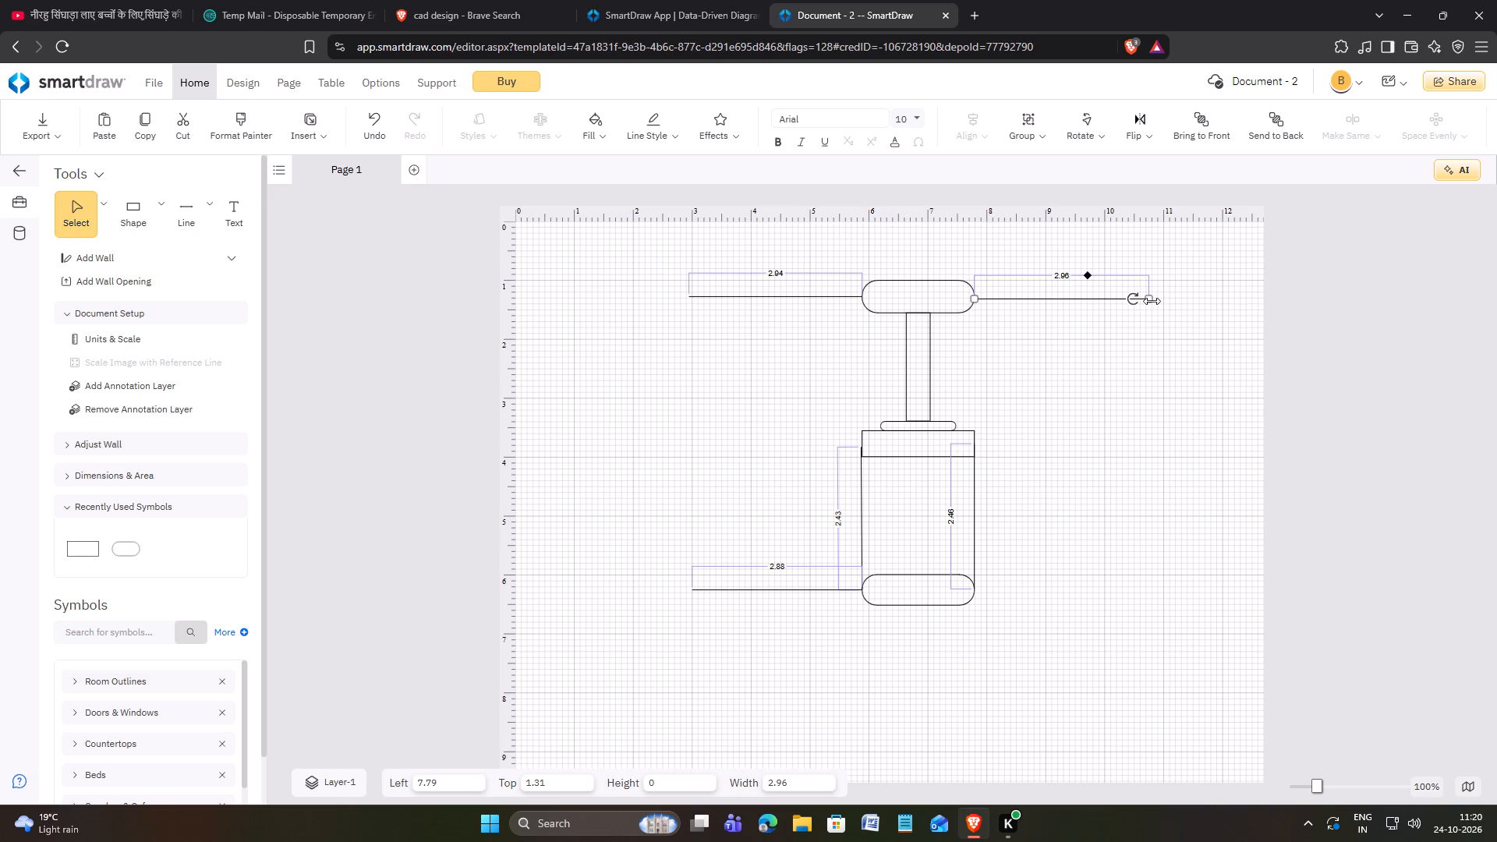
left_click(1152, 301)
left_click(1028, 301)
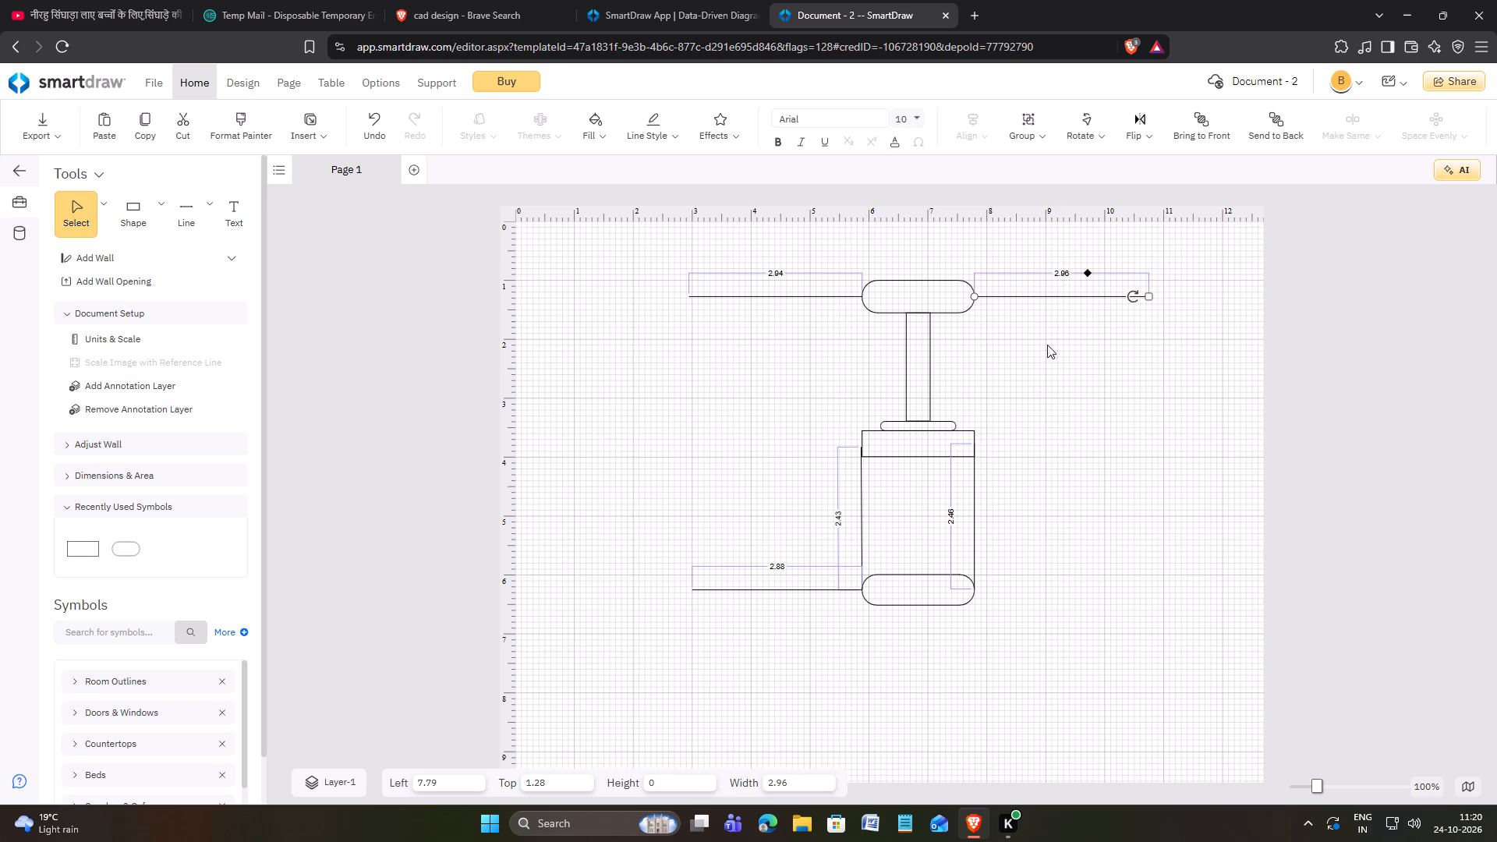
left_click(1047, 350)
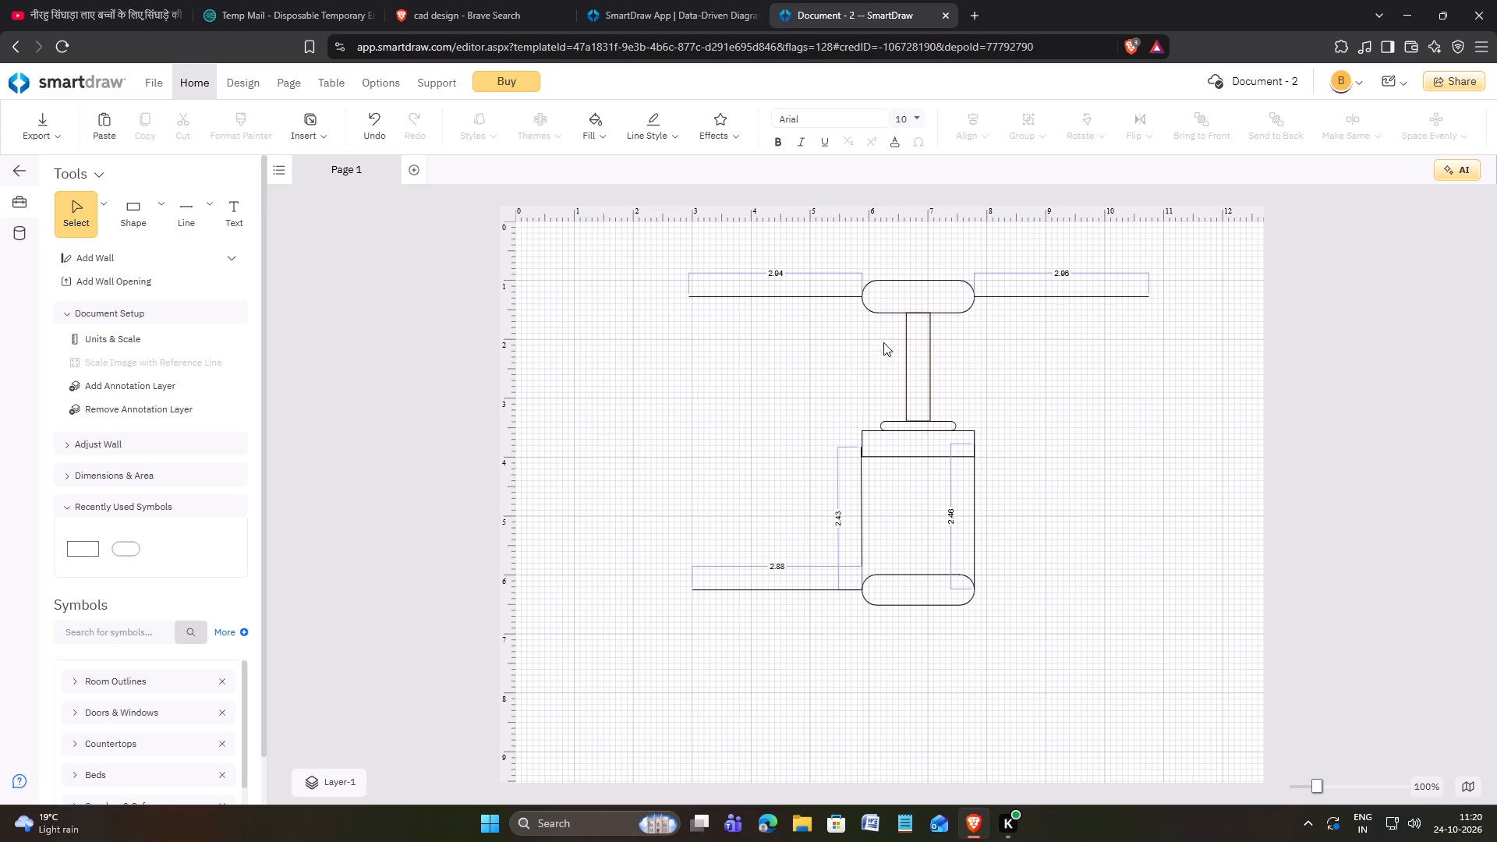
Draw a vertical line about 5.00 long joining the outer ends of the two left-hand horizontal lines.
left_click(215, 204)
left_click(265, 274)
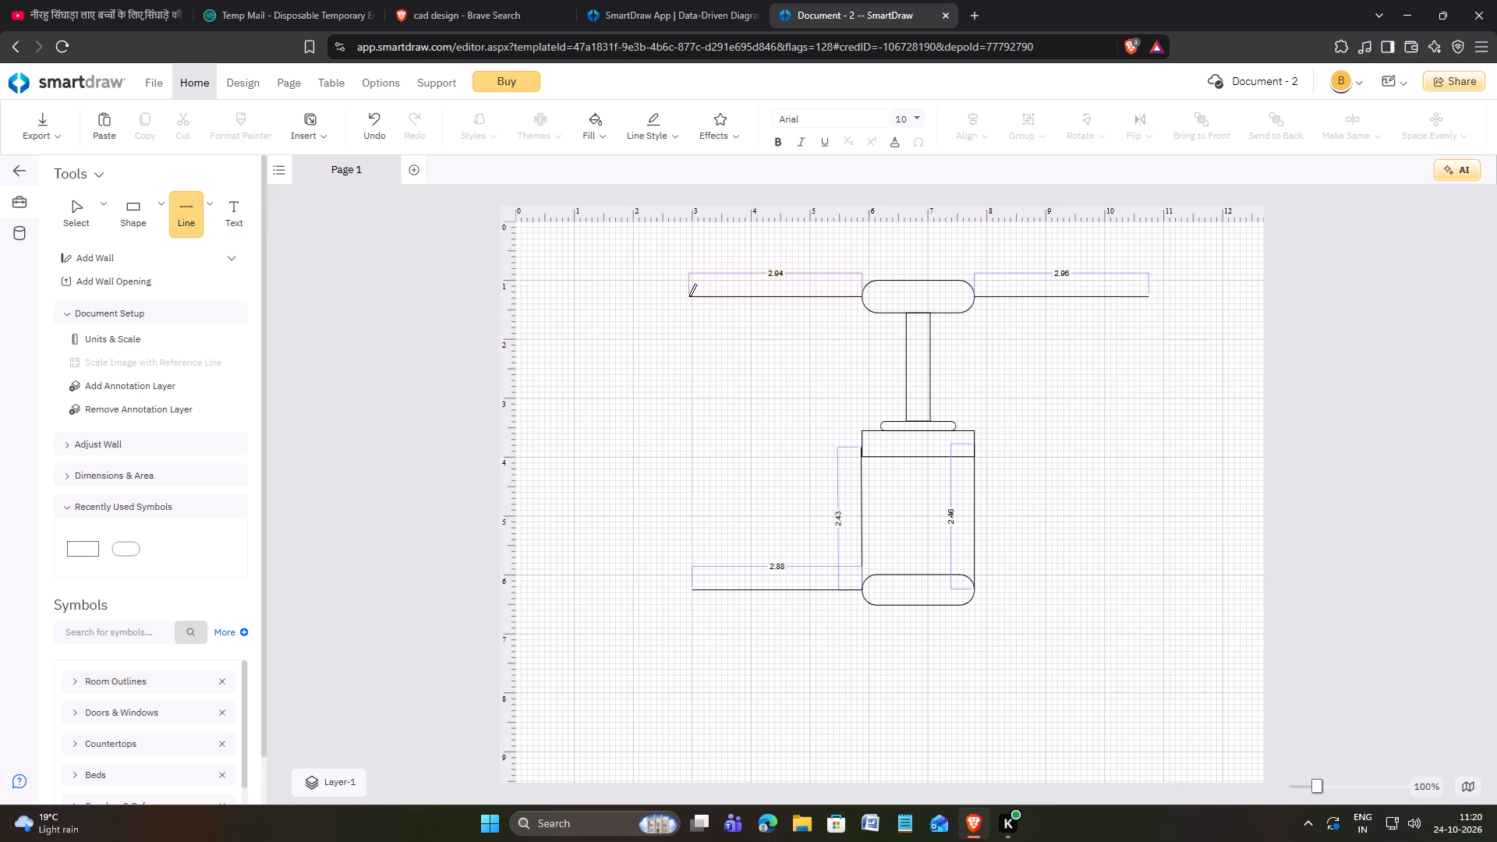
left_click_drag(689, 296, 695, 584)
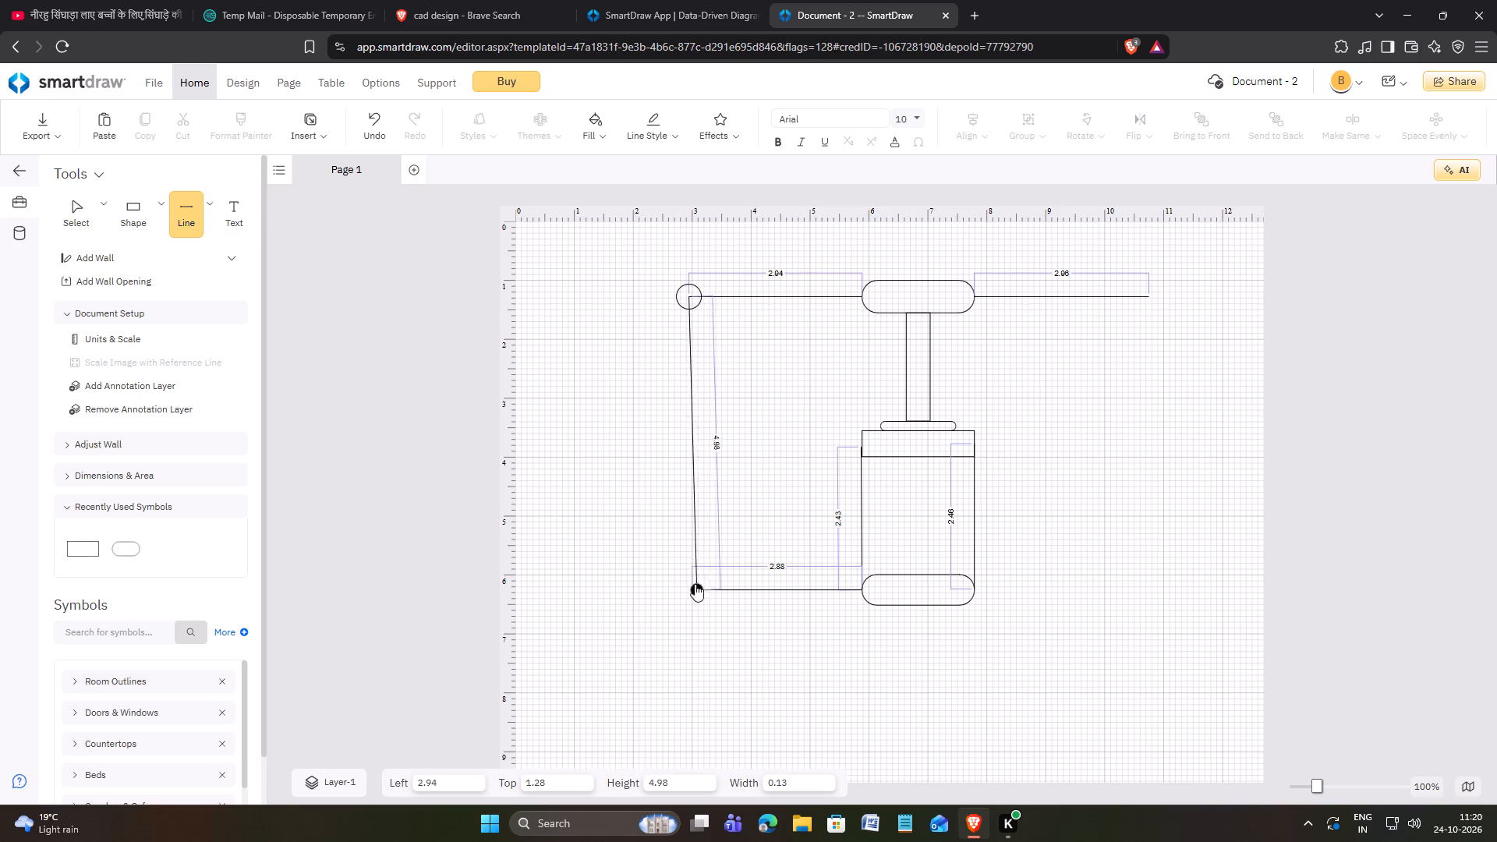
left_click_drag(695, 584, 699, 589)
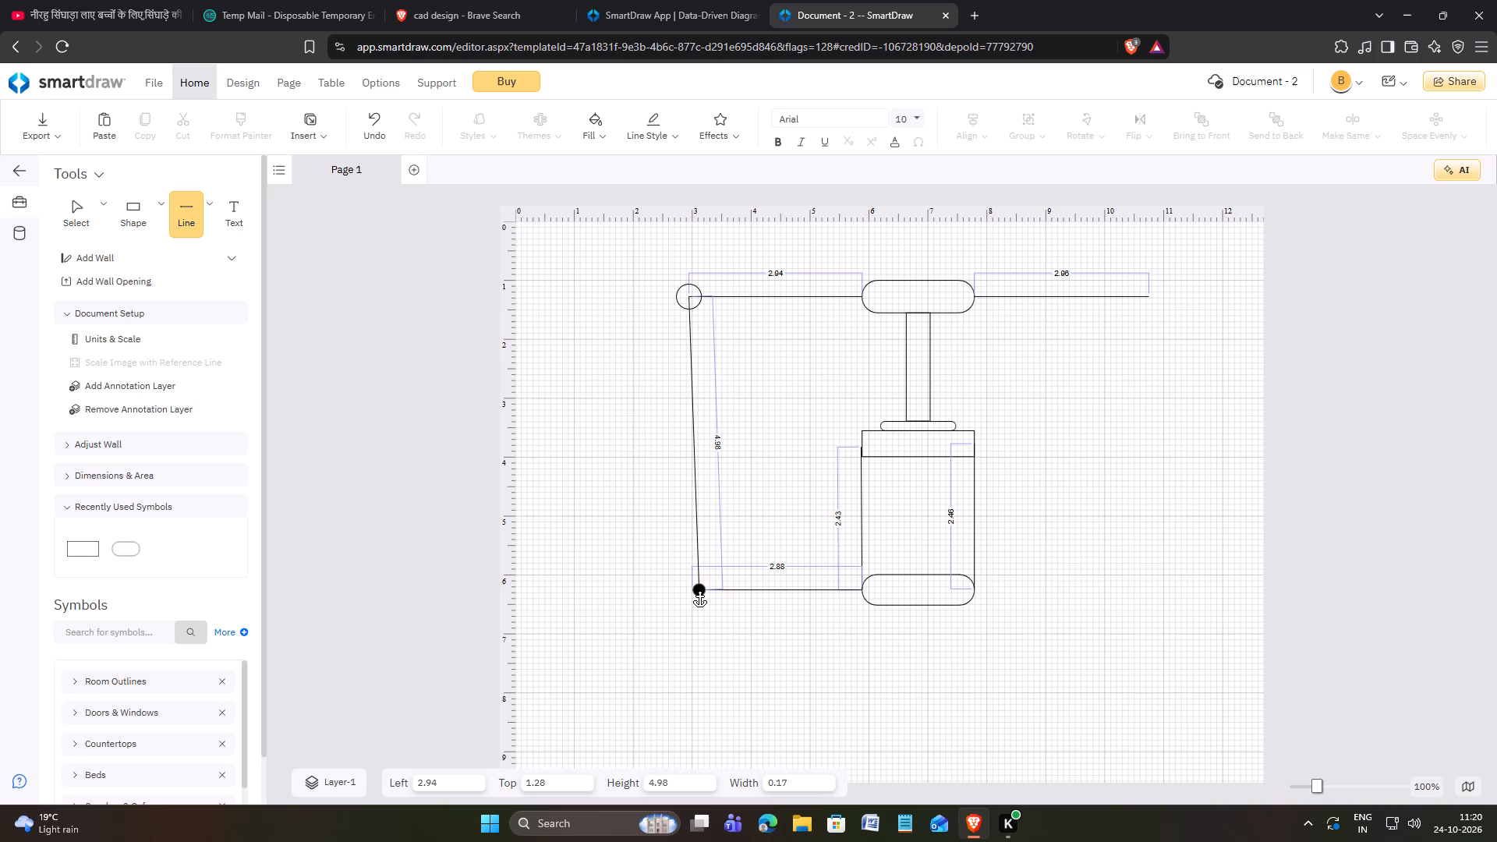
left_click_drag(699, 589, 696, 590)
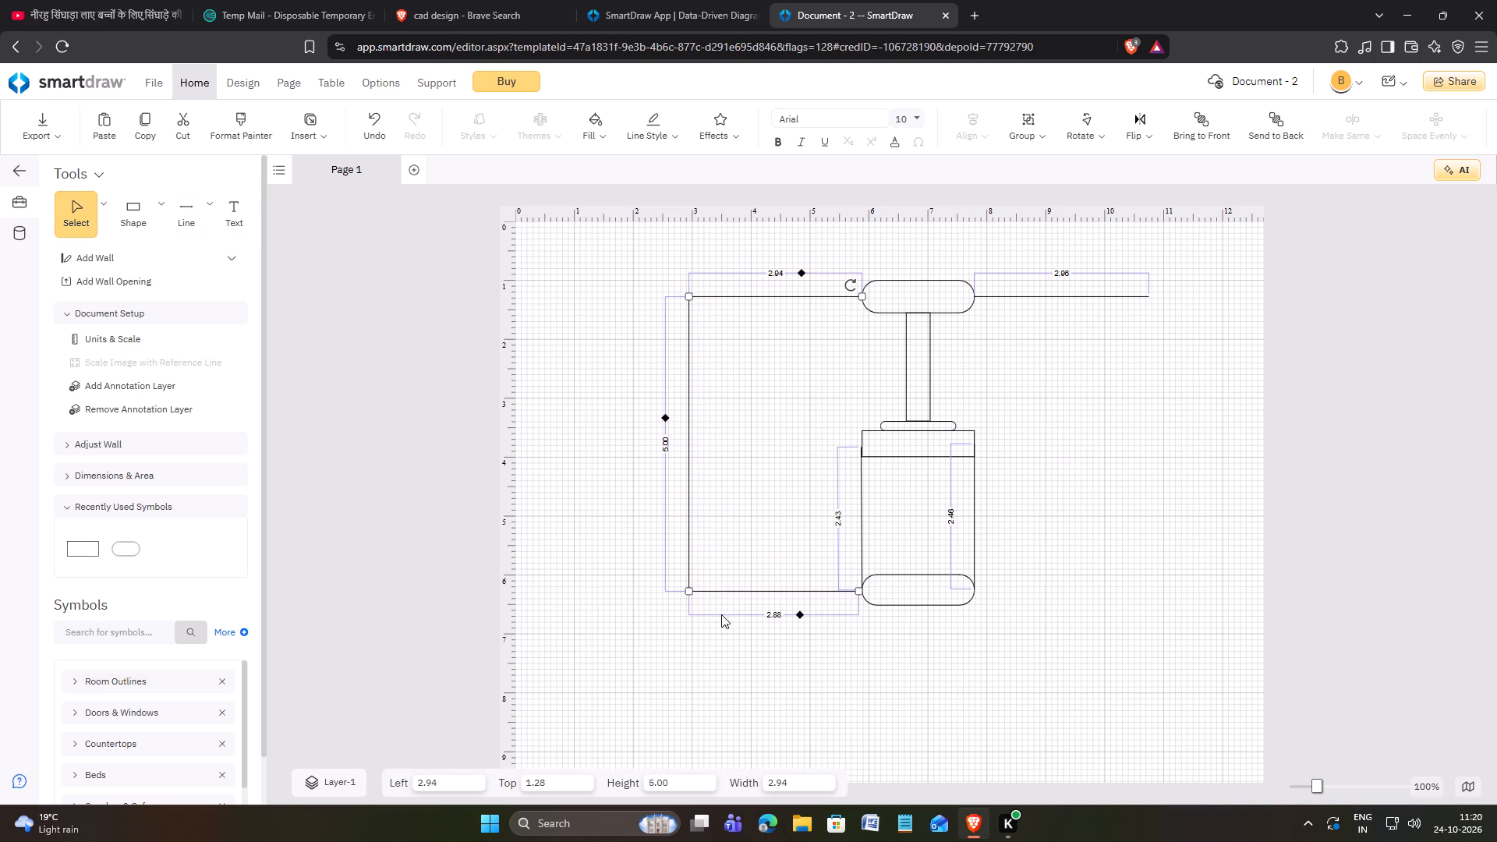
left_click(816, 632)
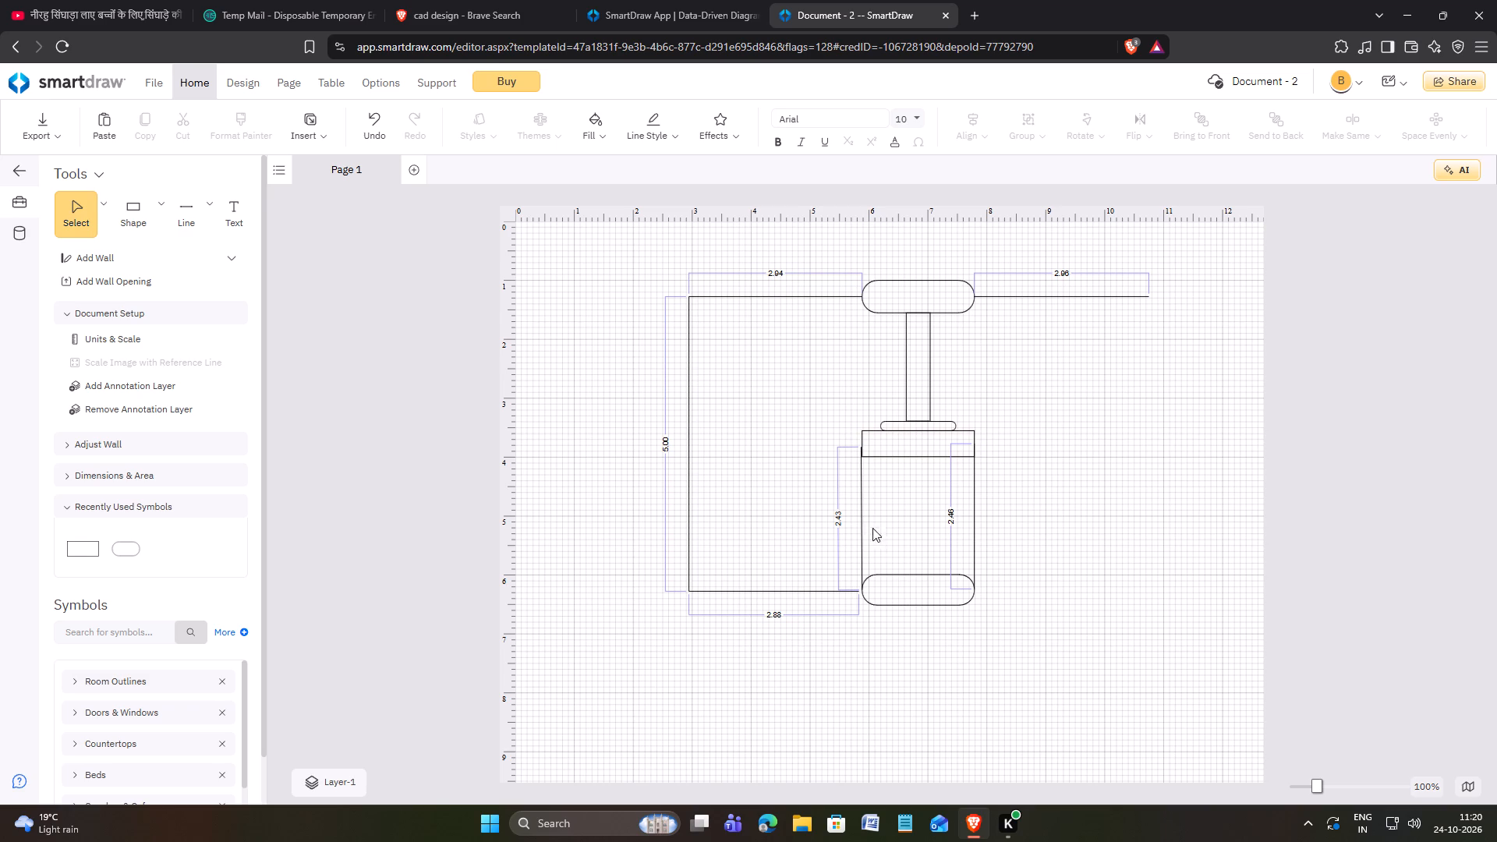
Extend the lower horizontal line to about 2.94 so it meets the lower rounded shape's left end.
left_click(849, 592)
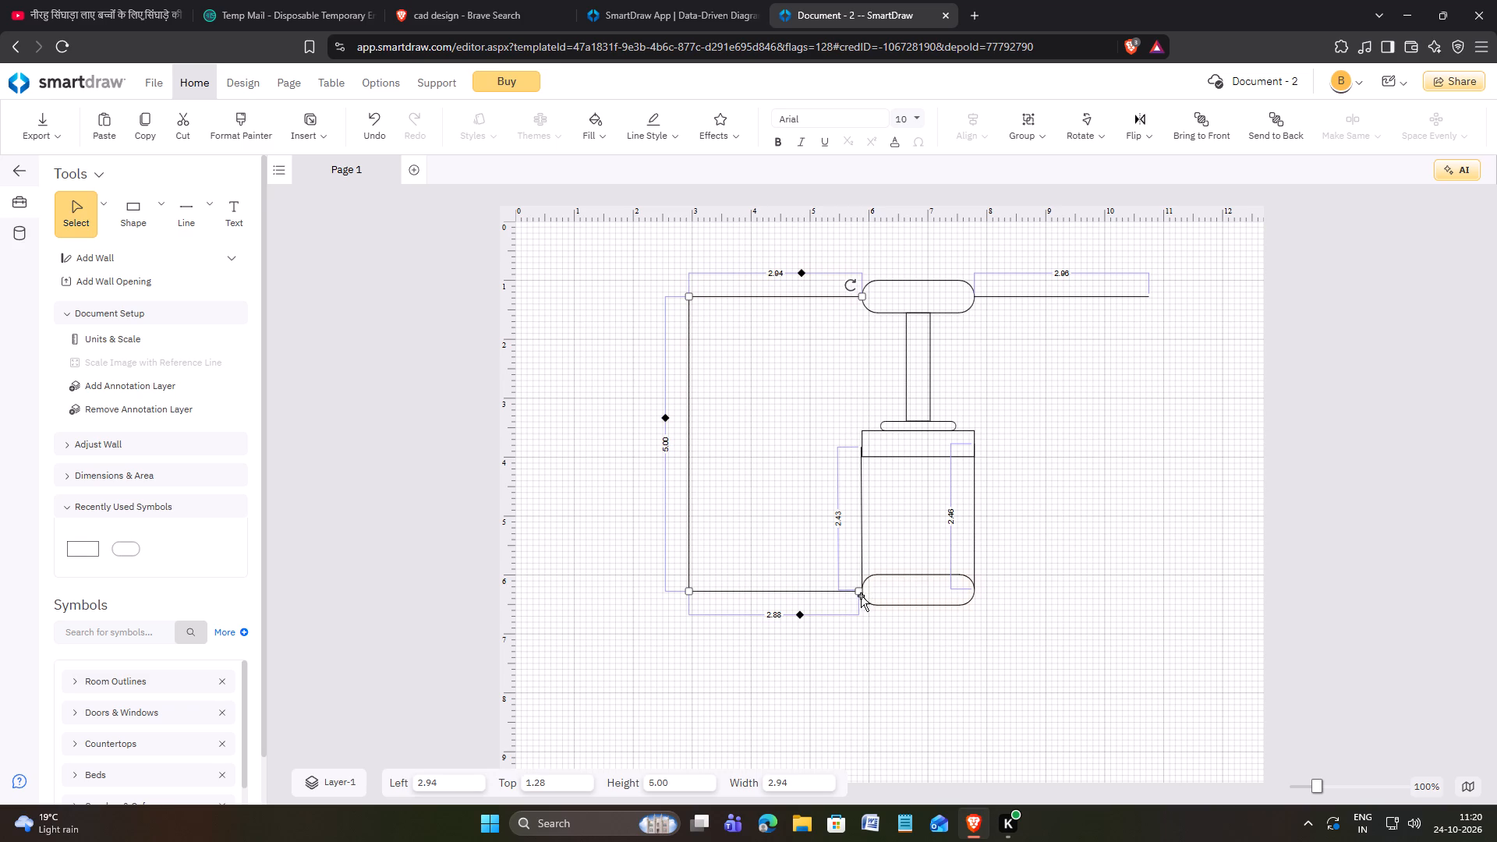
left_click_drag(860, 593, 868, 592)
left_click(927, 635)
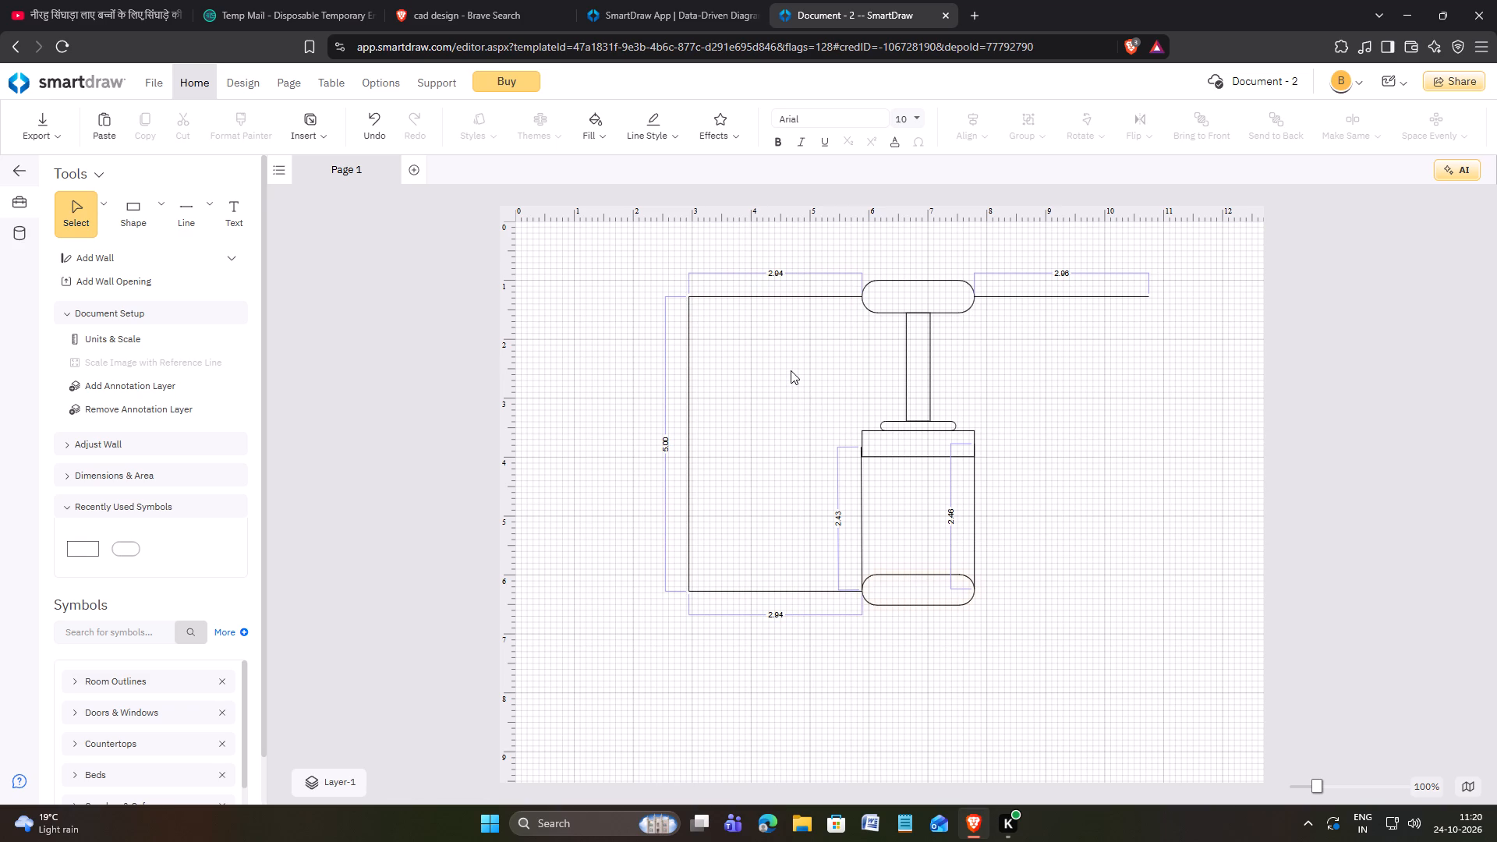
Fill the upper rounded shape with the primary orange and give its outline the same orange.
left_click(907, 281)
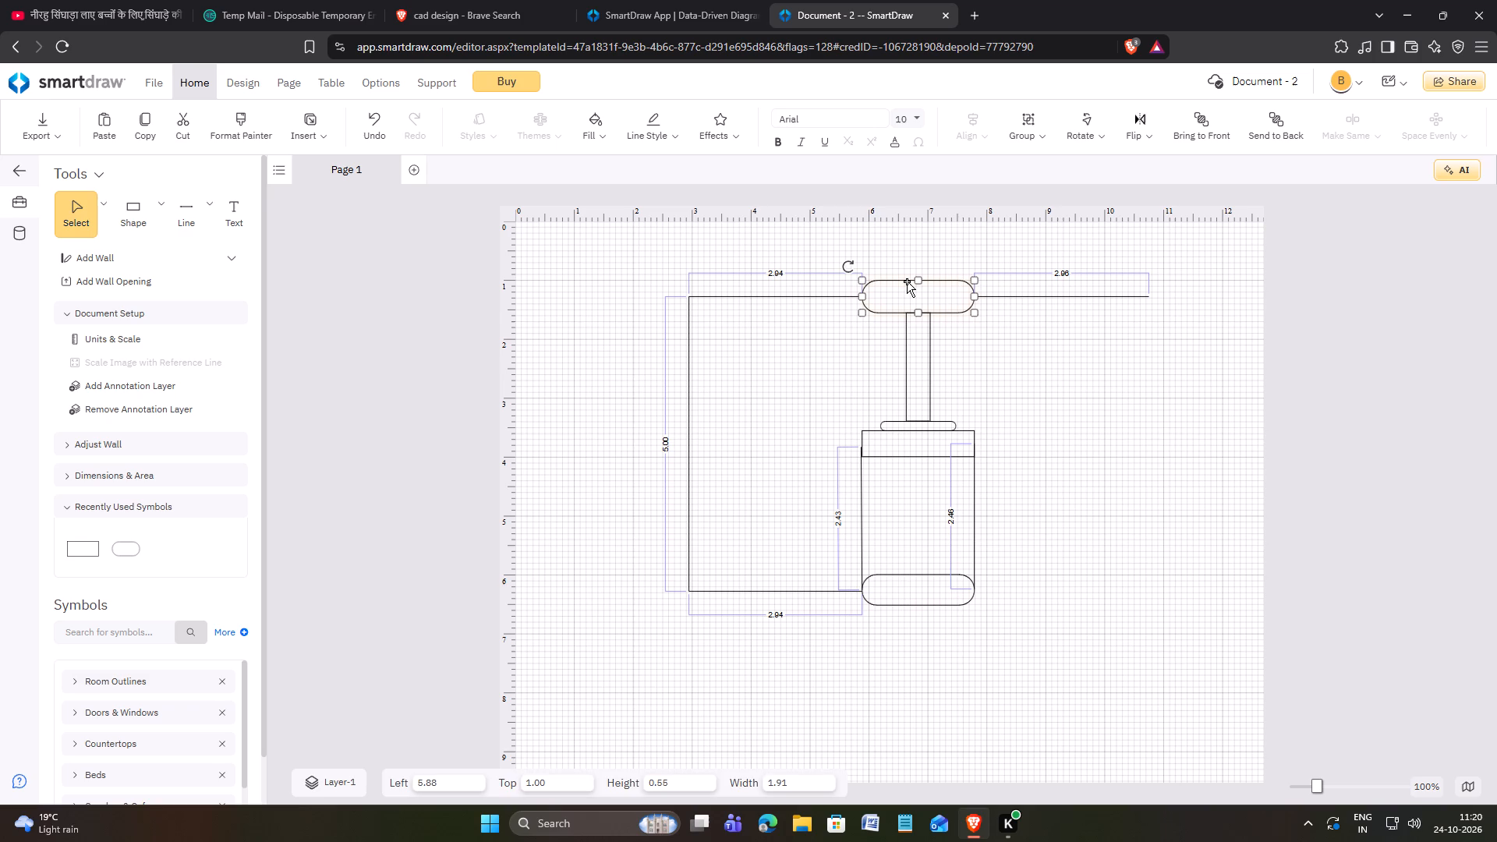
left_click(607, 136)
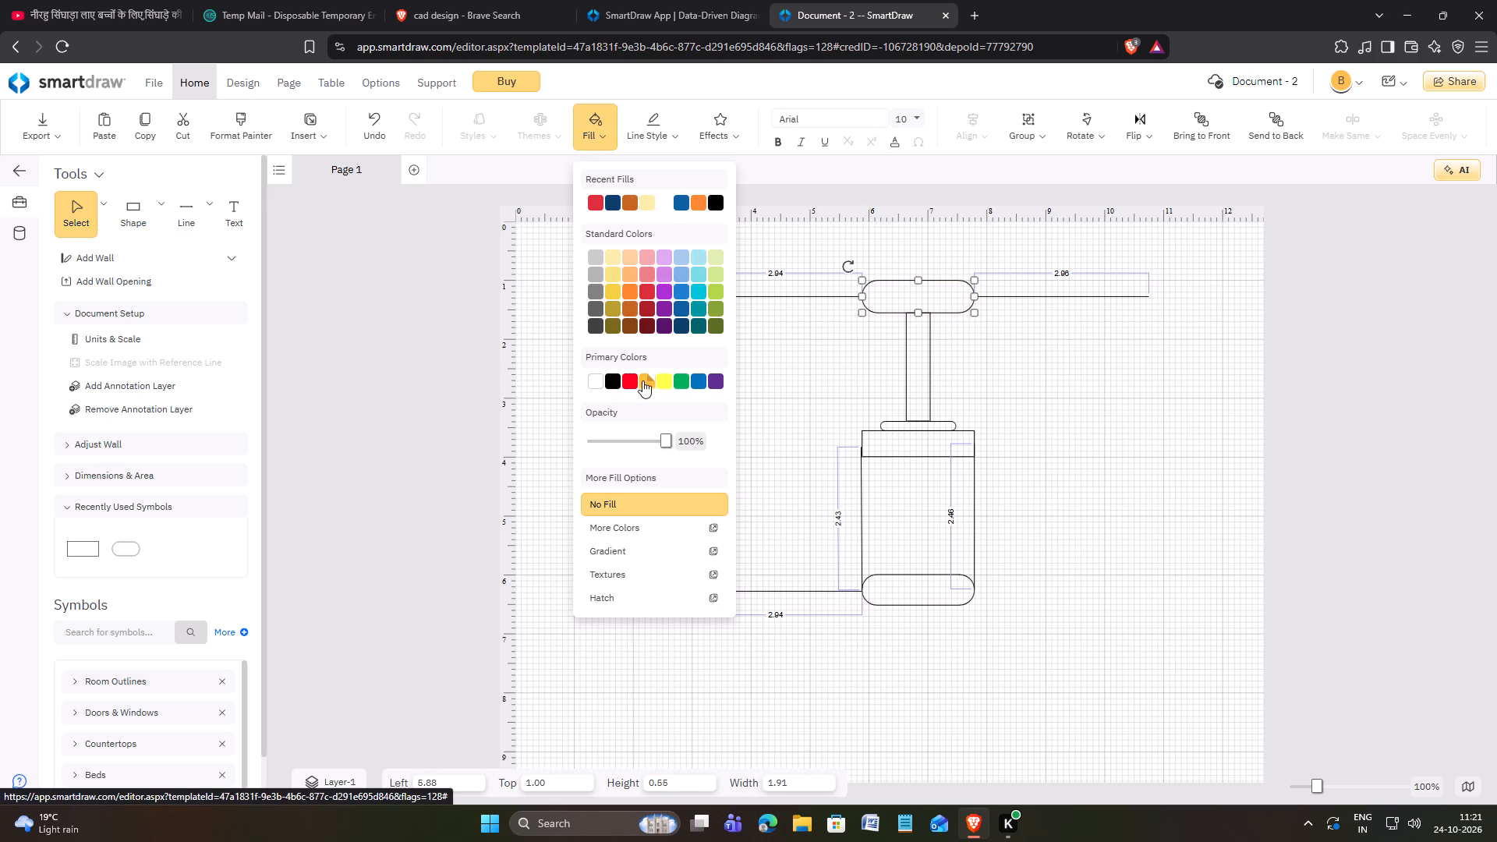
left_click(646, 380)
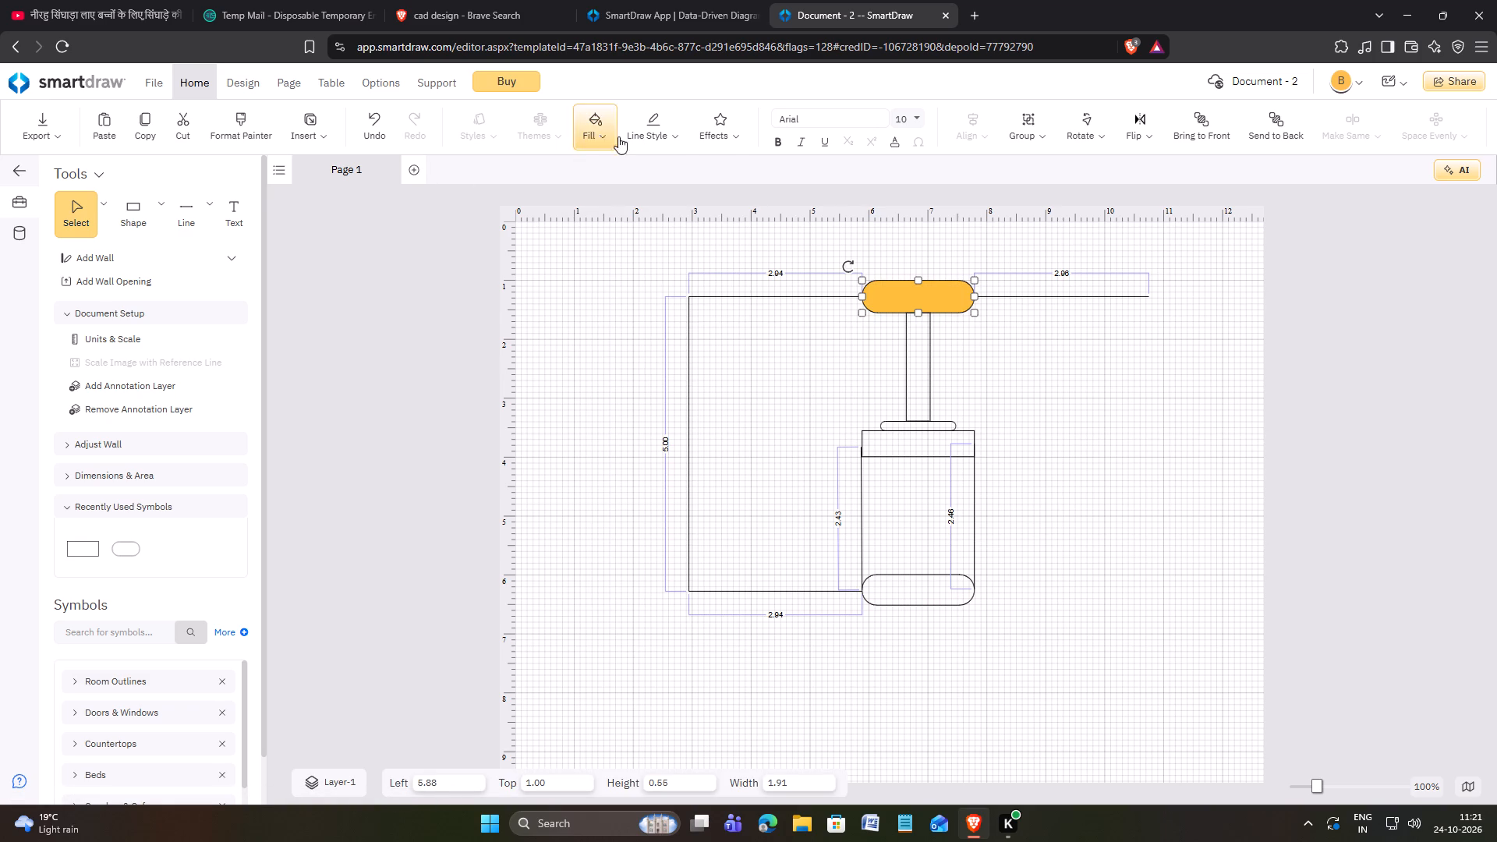
left_click(669, 137)
left_click(639, 341)
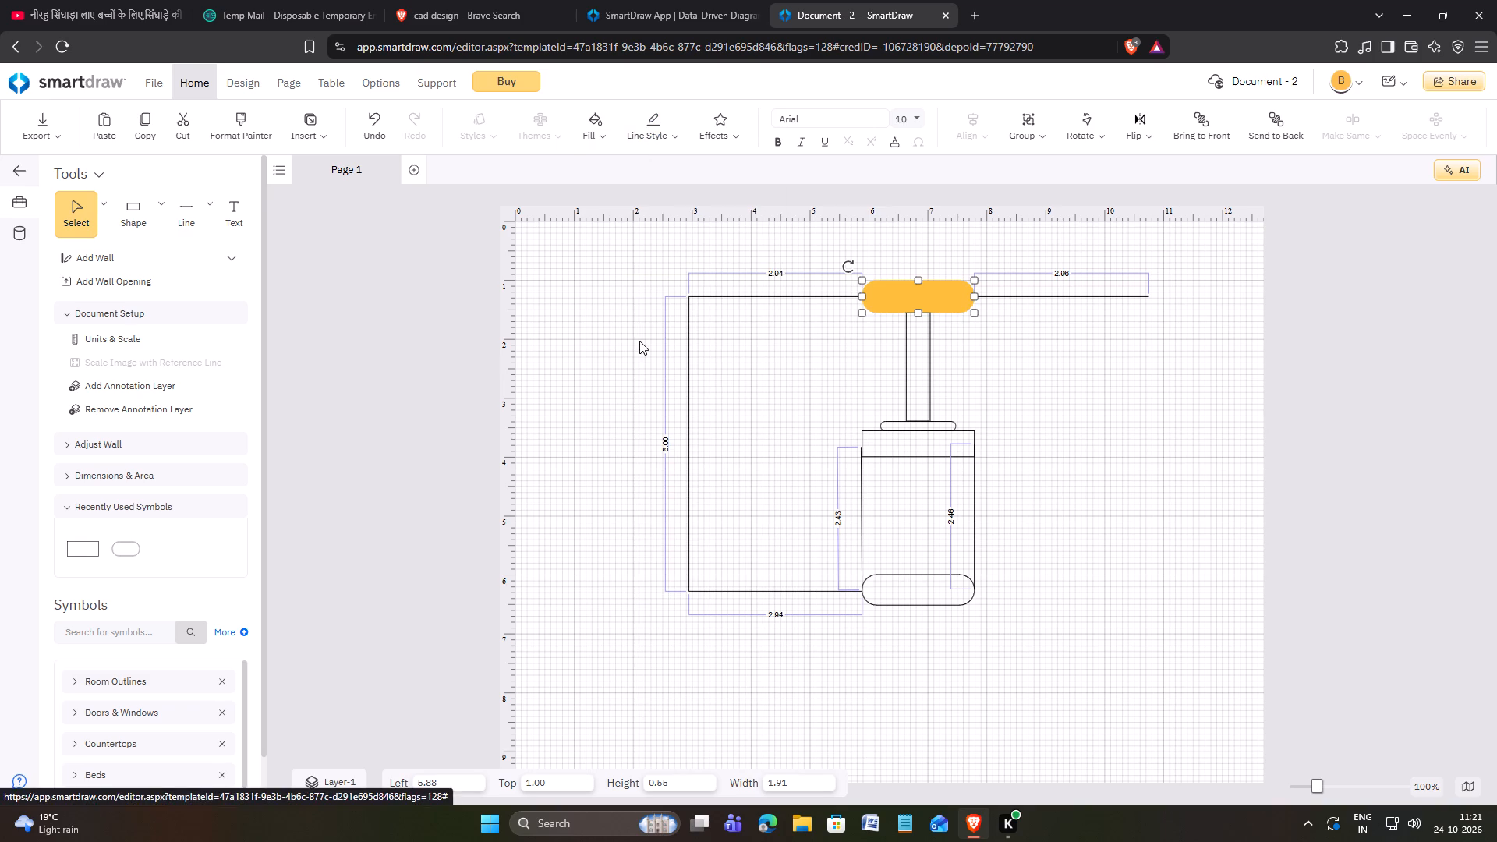
Fill the lower rounded shape with the primary orange and give its outline the same orange.
left_click(933, 576)
left_click(595, 139)
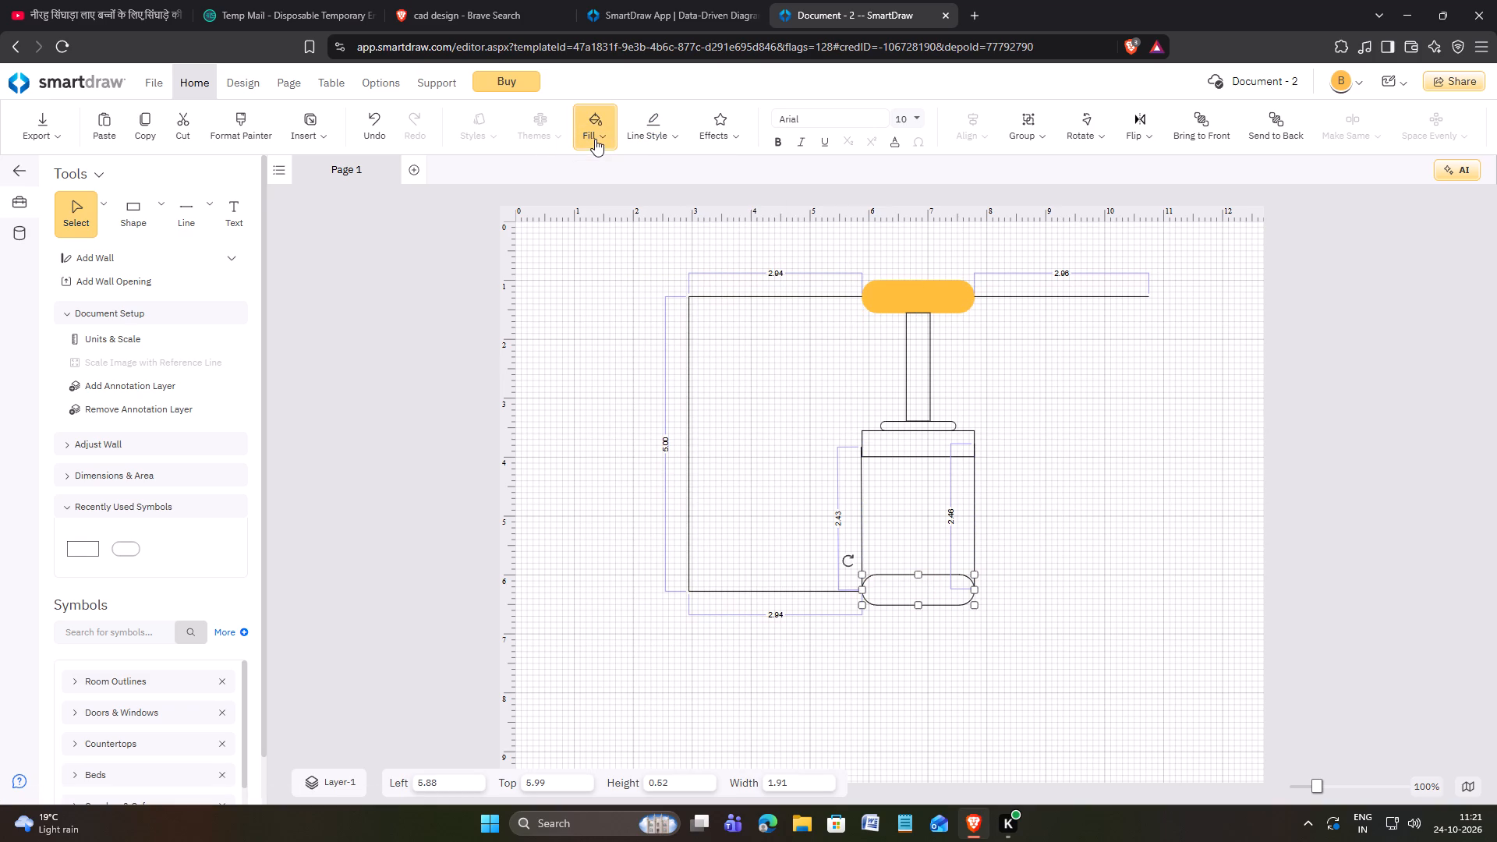
left_click(644, 379)
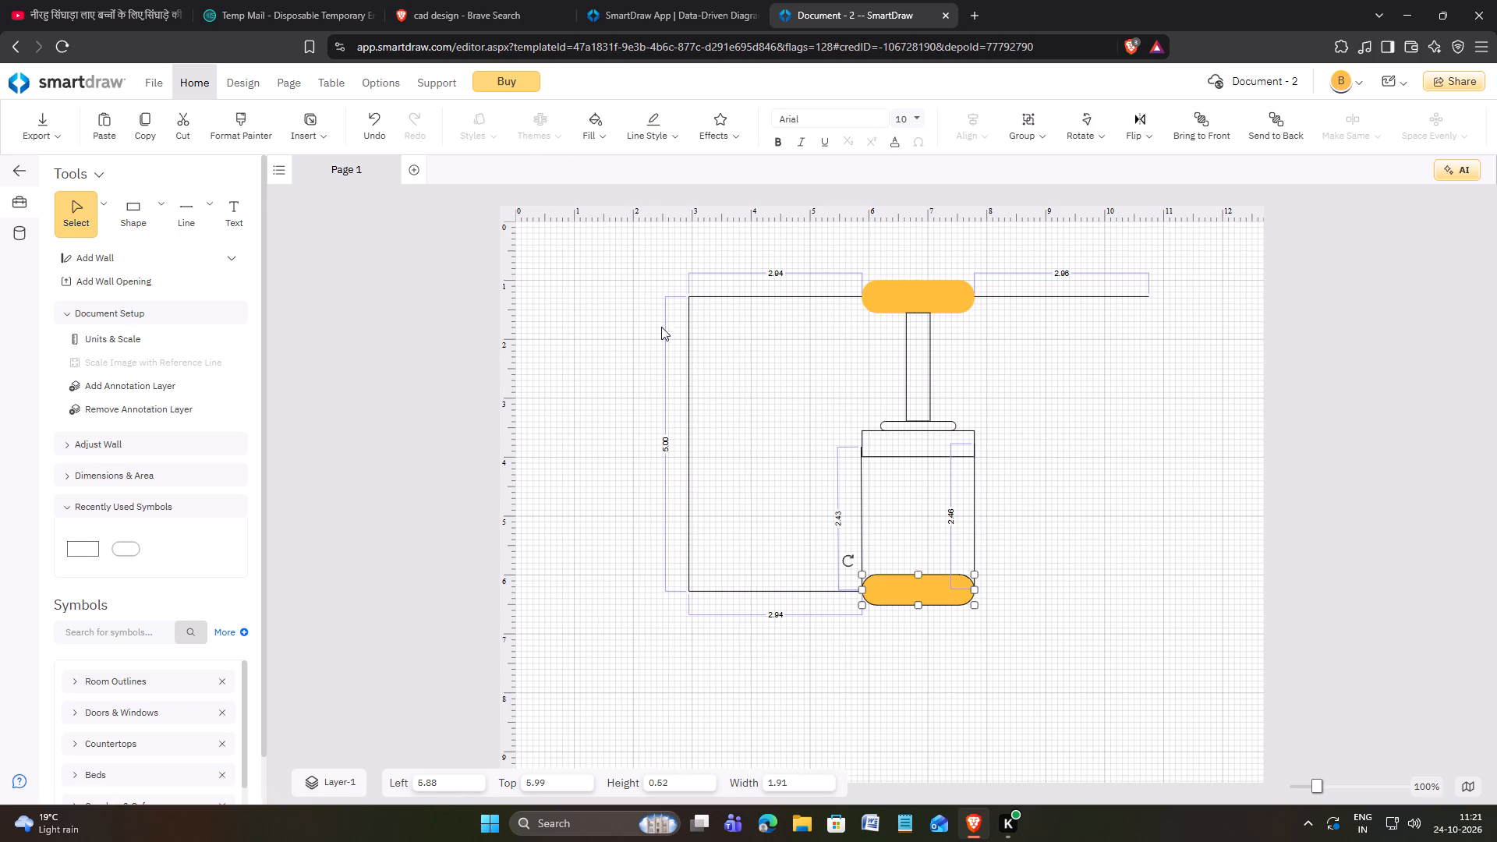
left_click(653, 139)
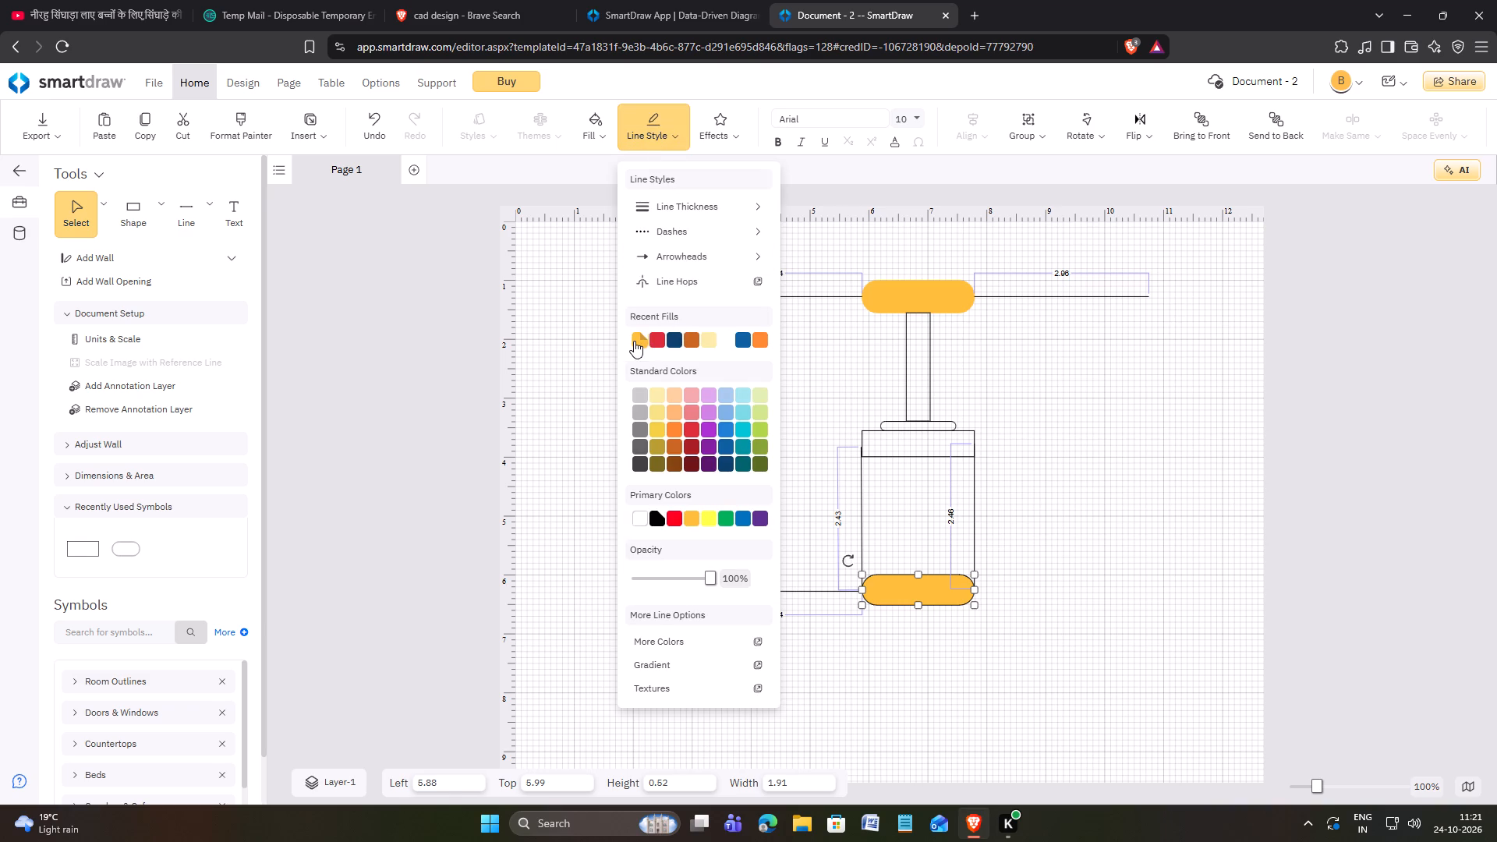
left_click(634, 341)
Fill the wide rectangle beneath the small flat rounded shape with medium grey and give its outline the same grey.
left_click(920, 456)
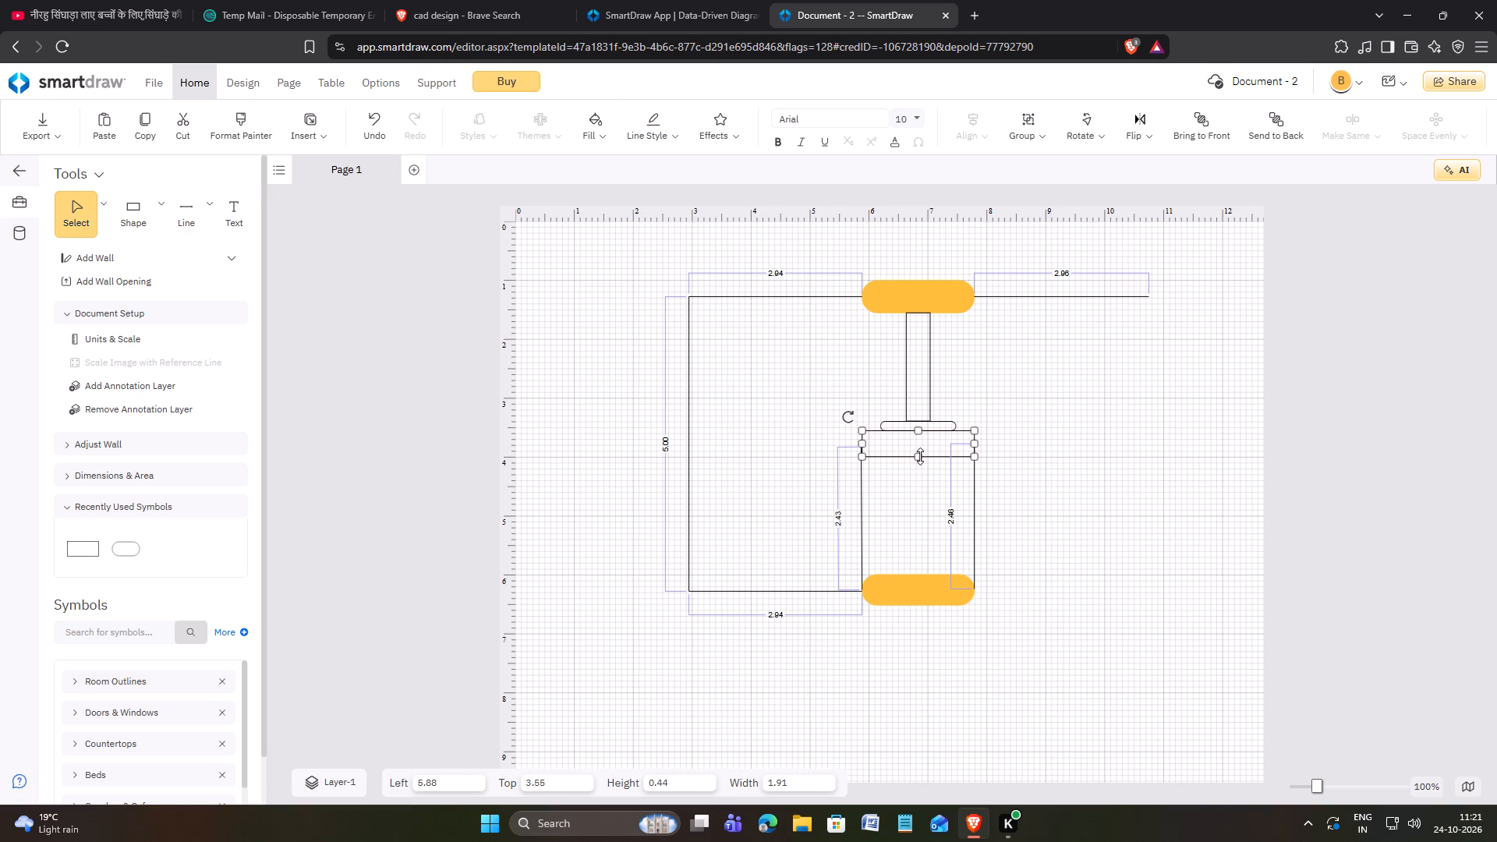
left_click(607, 142)
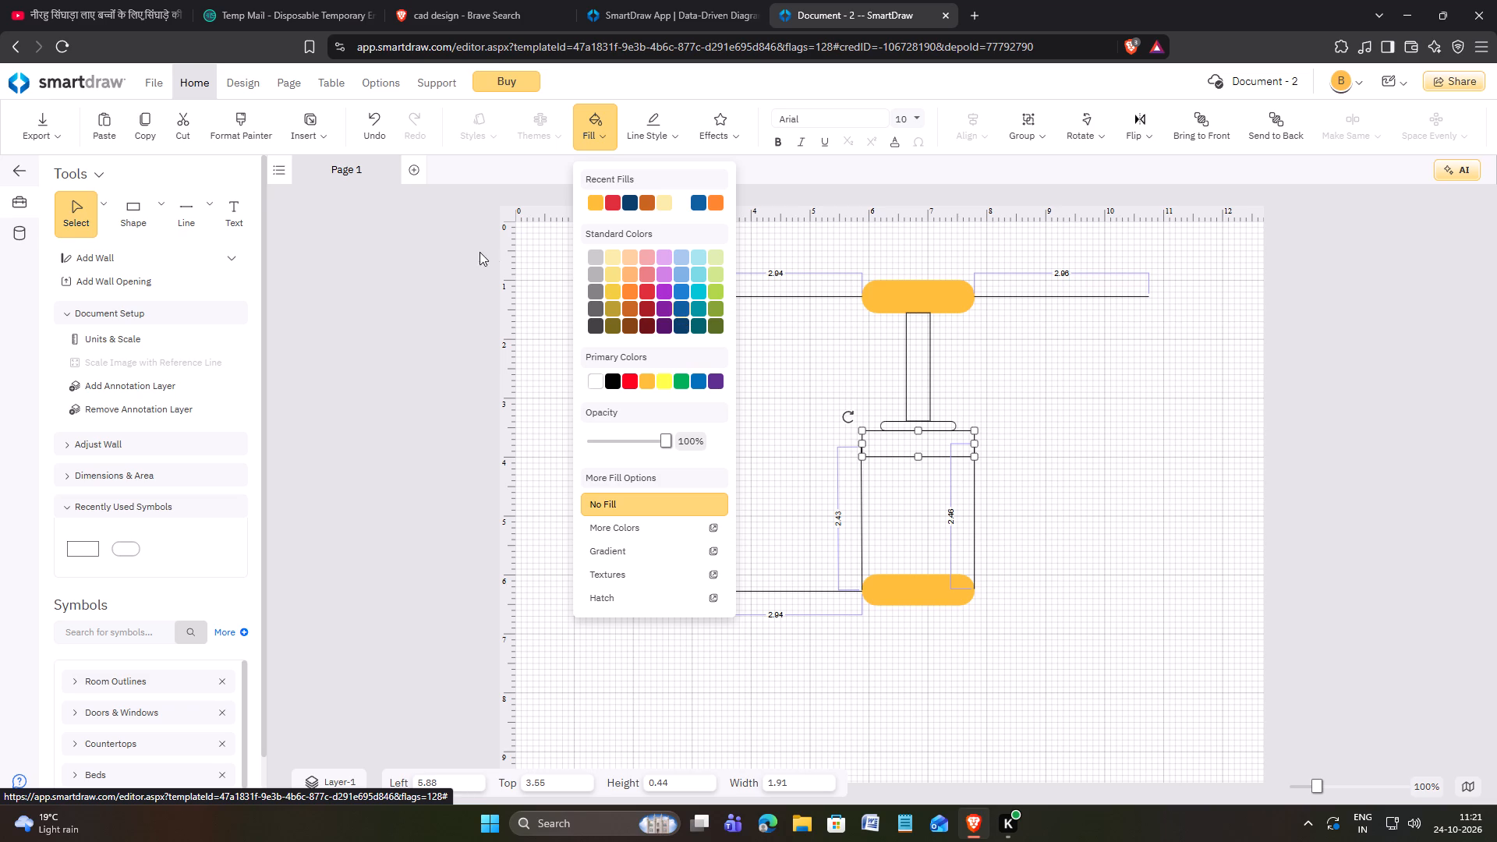
left_click(593, 289)
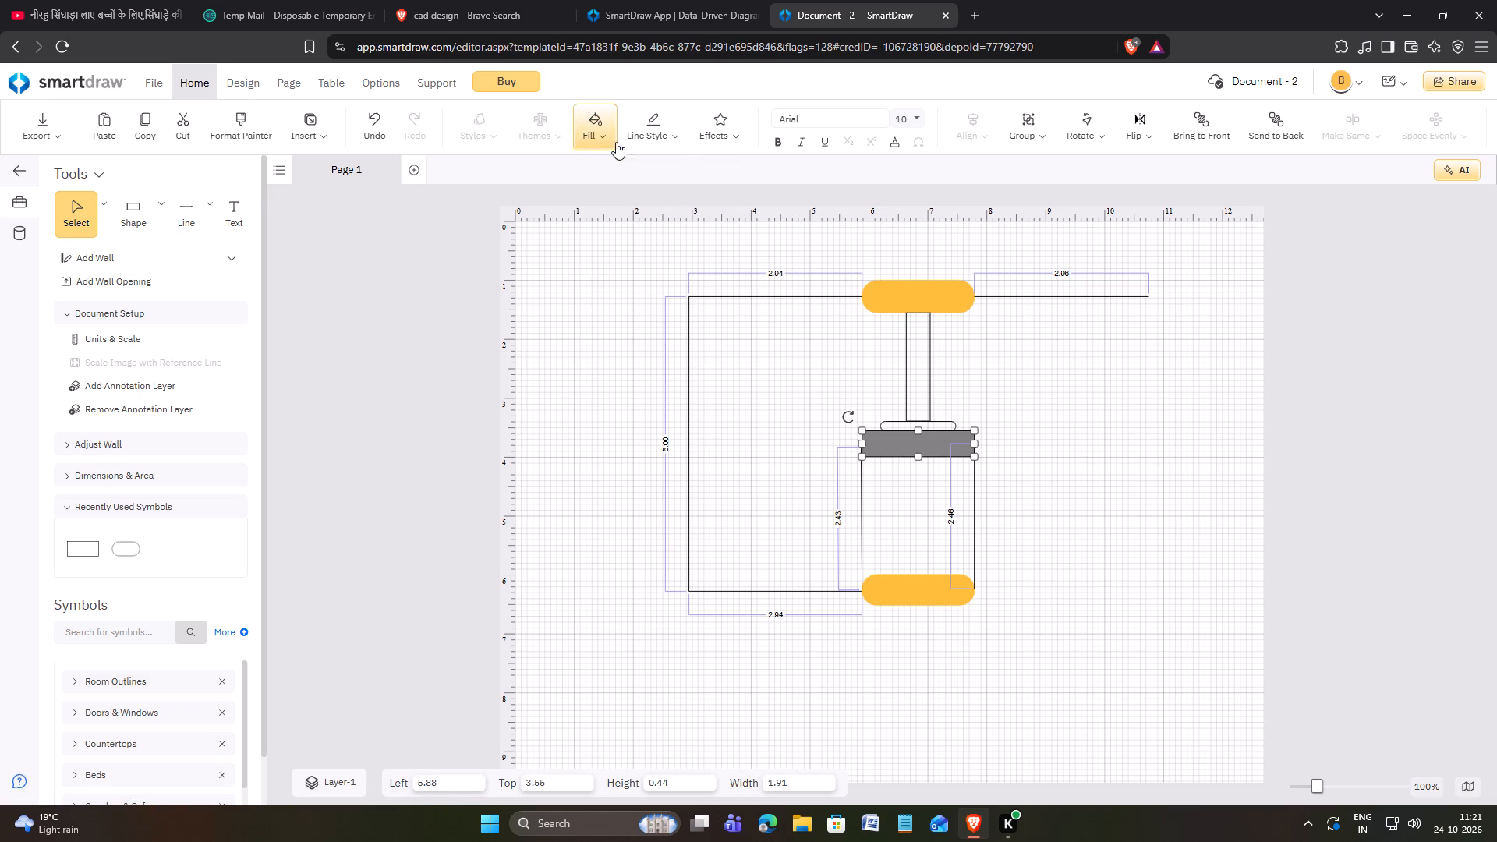
left_click(647, 138)
left_click(639, 347)
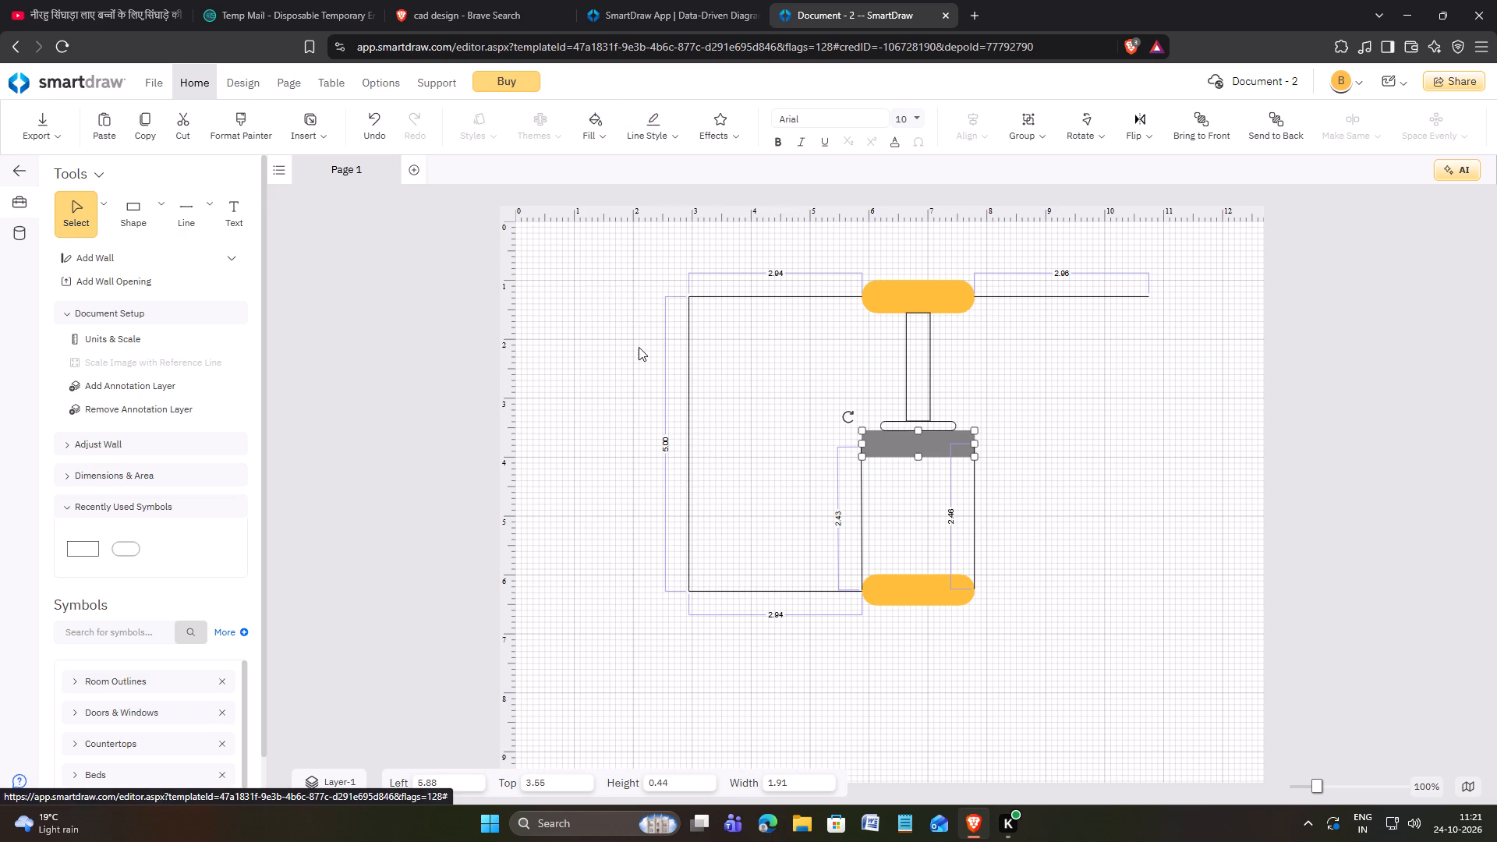
left_click(1138, 469)
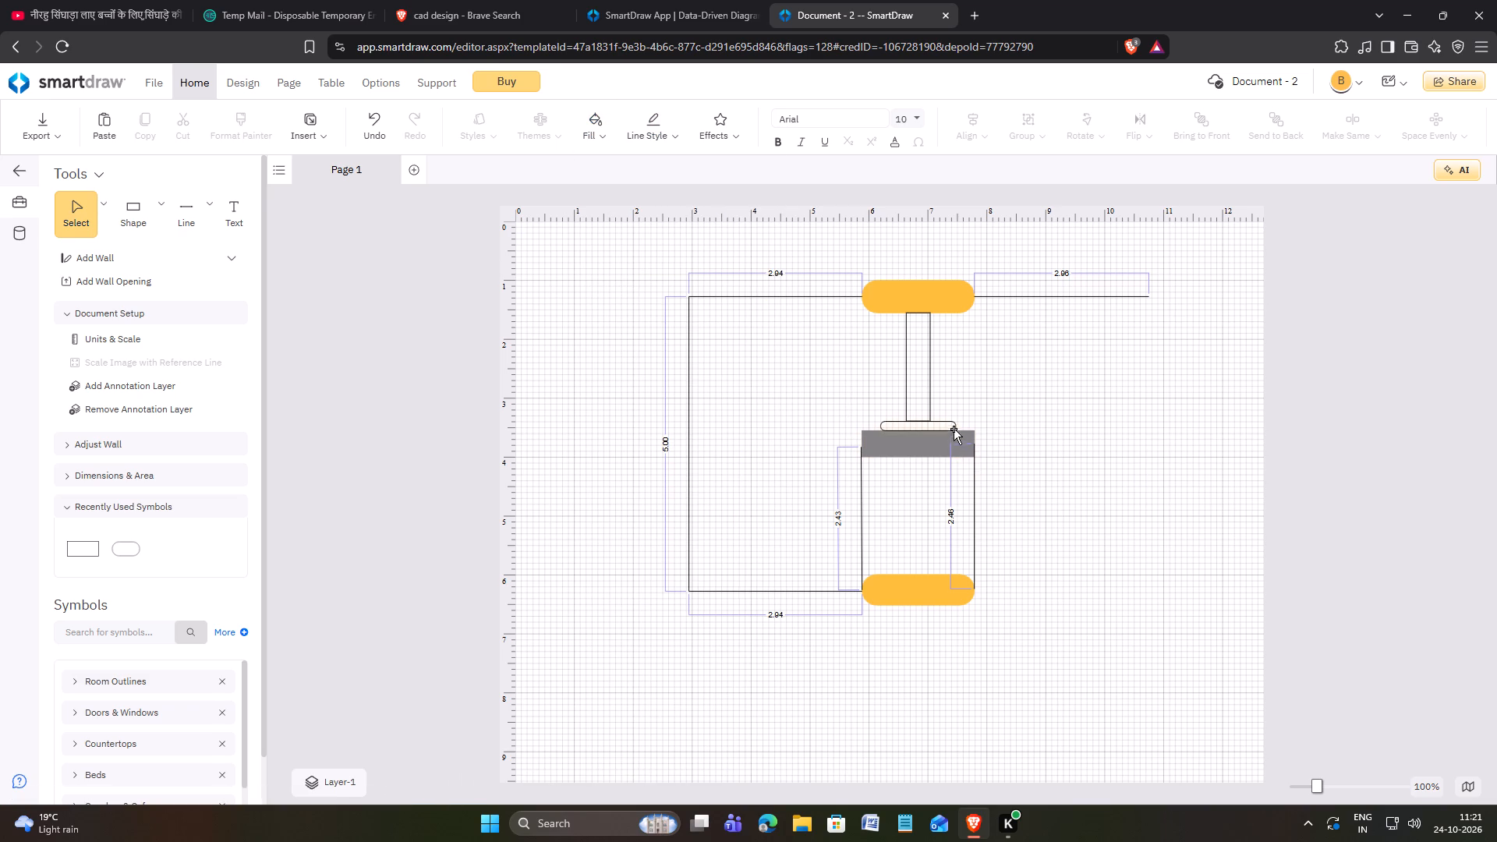
Fill the small flat rounded shape above the grey rectangle with the primary blue and give its outline the same blue.
left_click(954, 426)
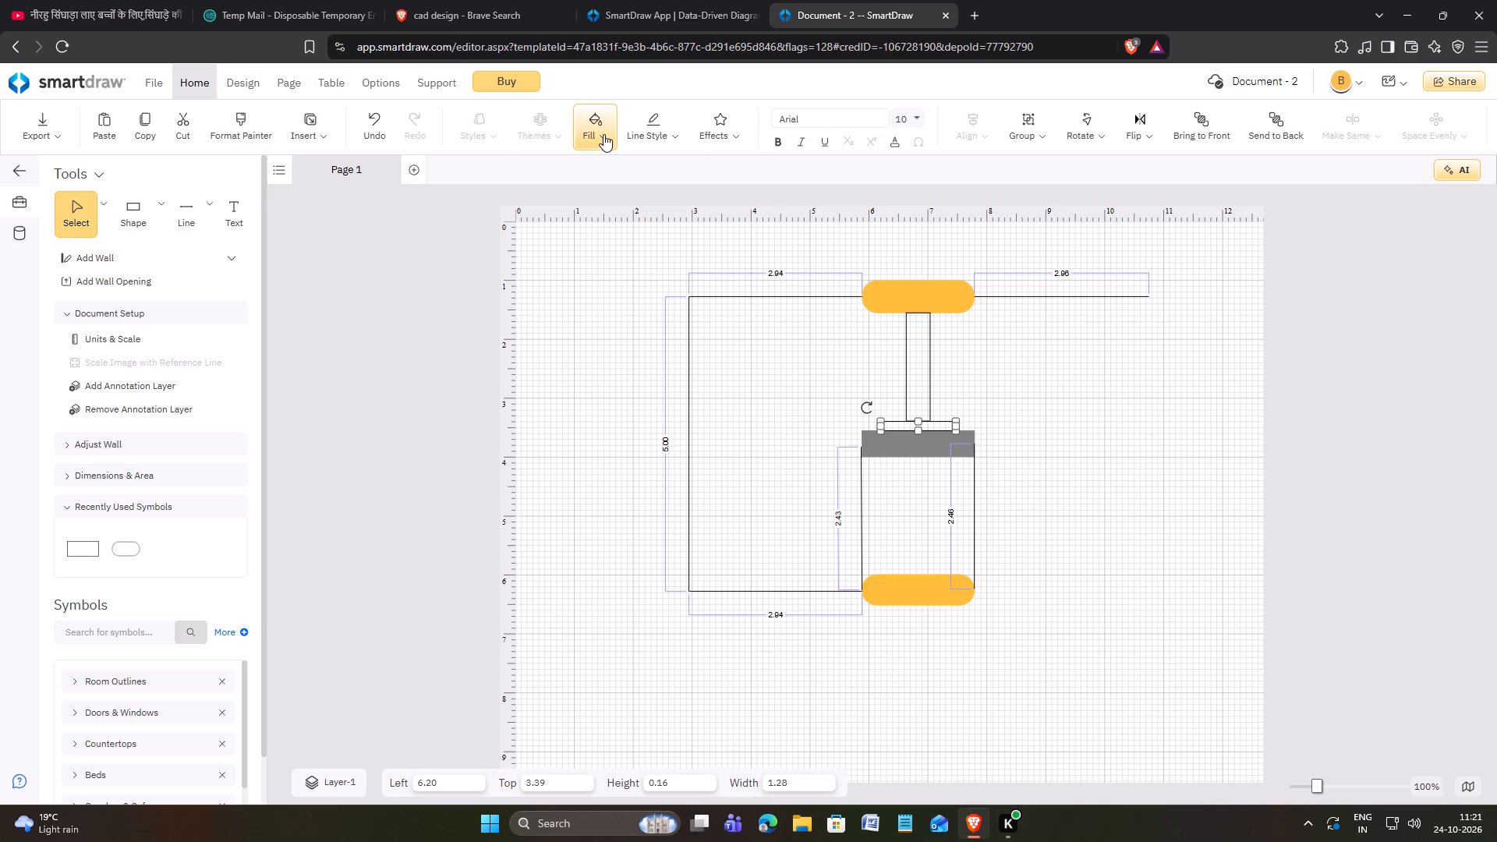
left_click(608, 136)
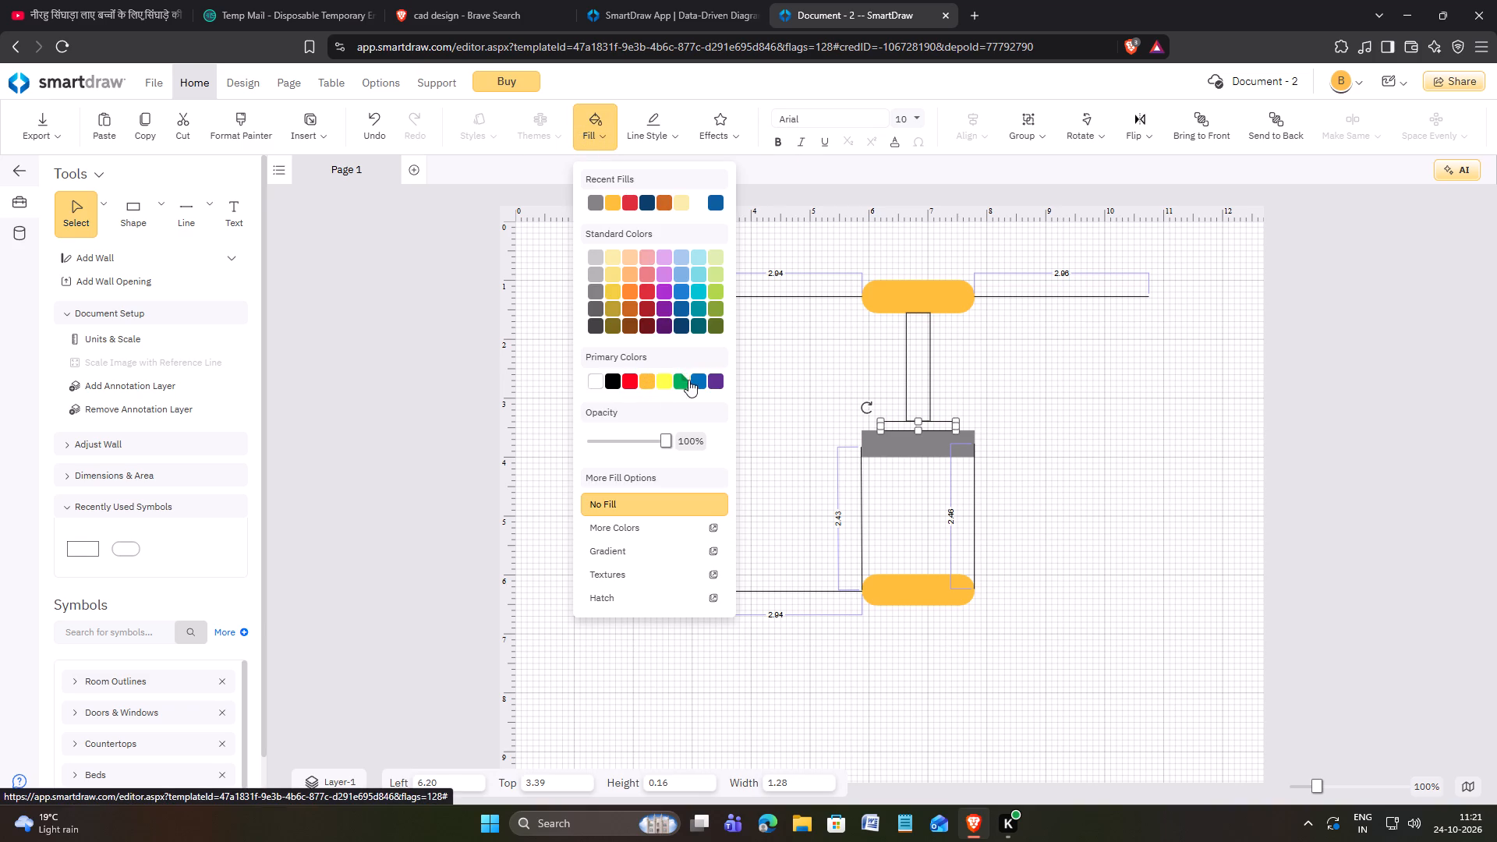
left_click(697, 379)
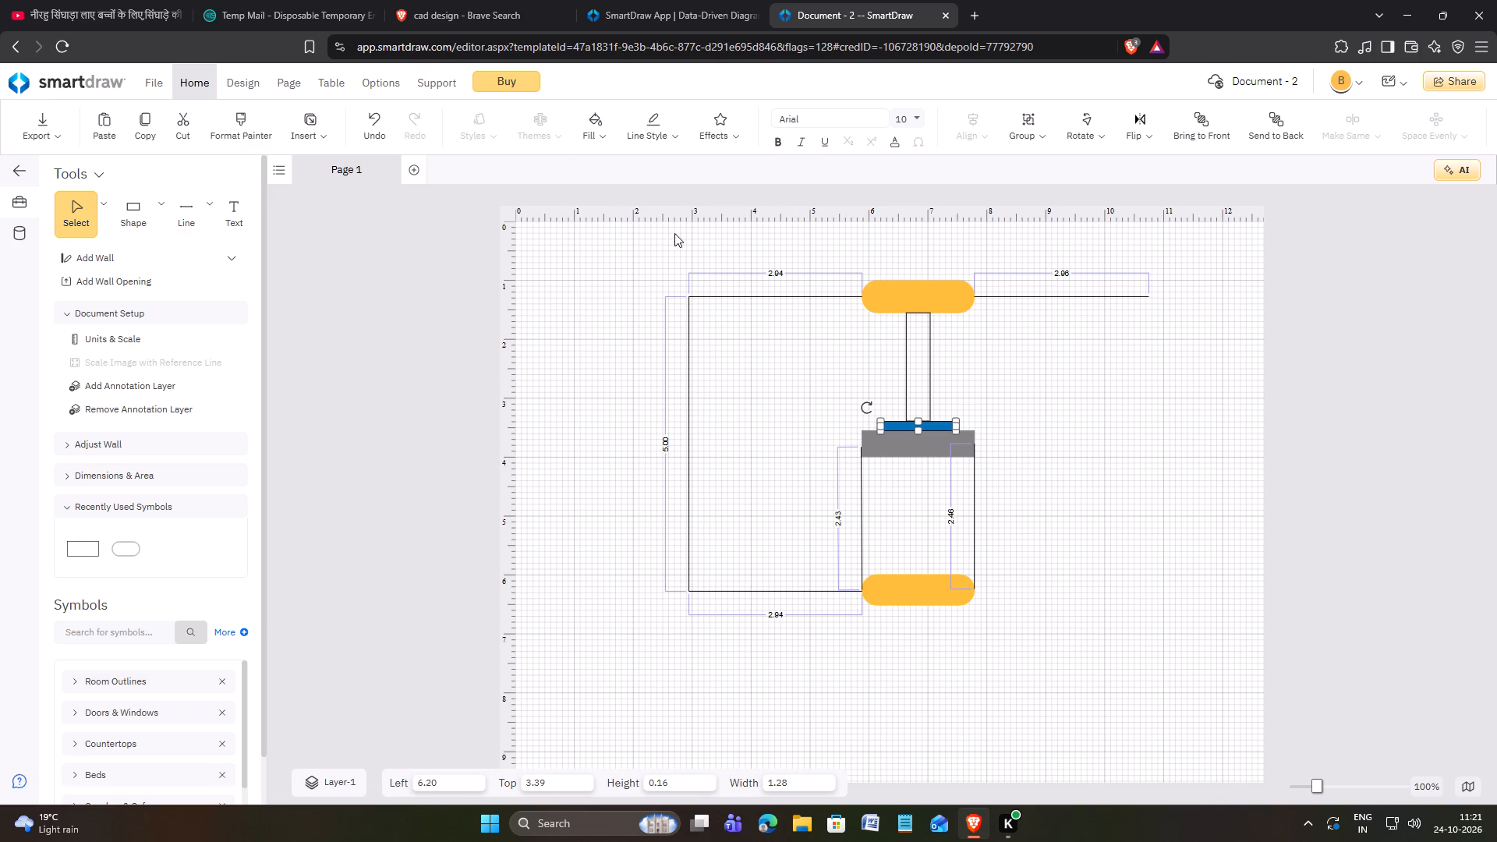
left_click(670, 140)
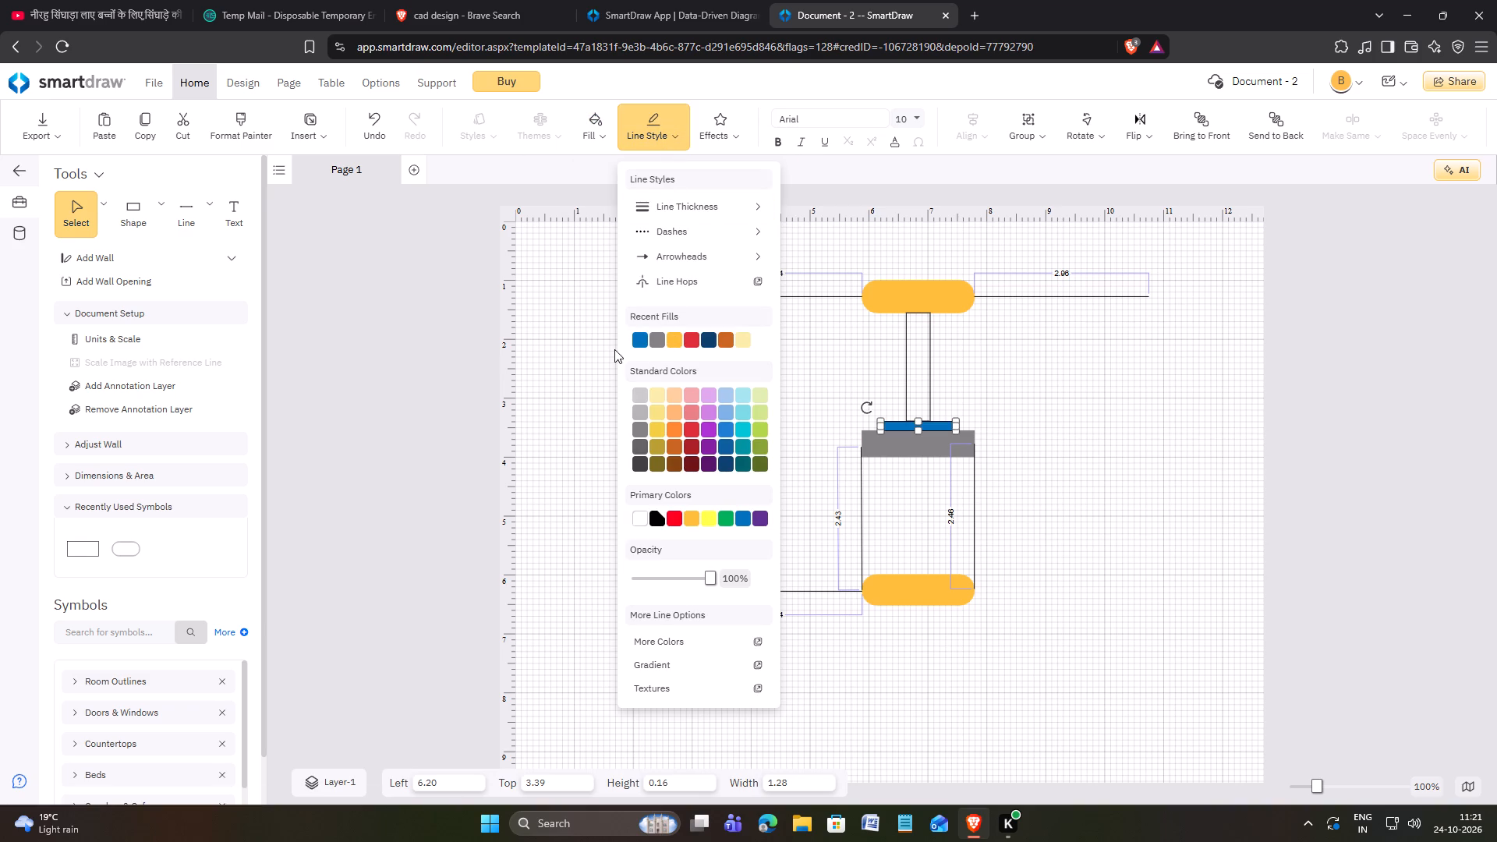
left_click(638, 342)
left_click(1022, 416)
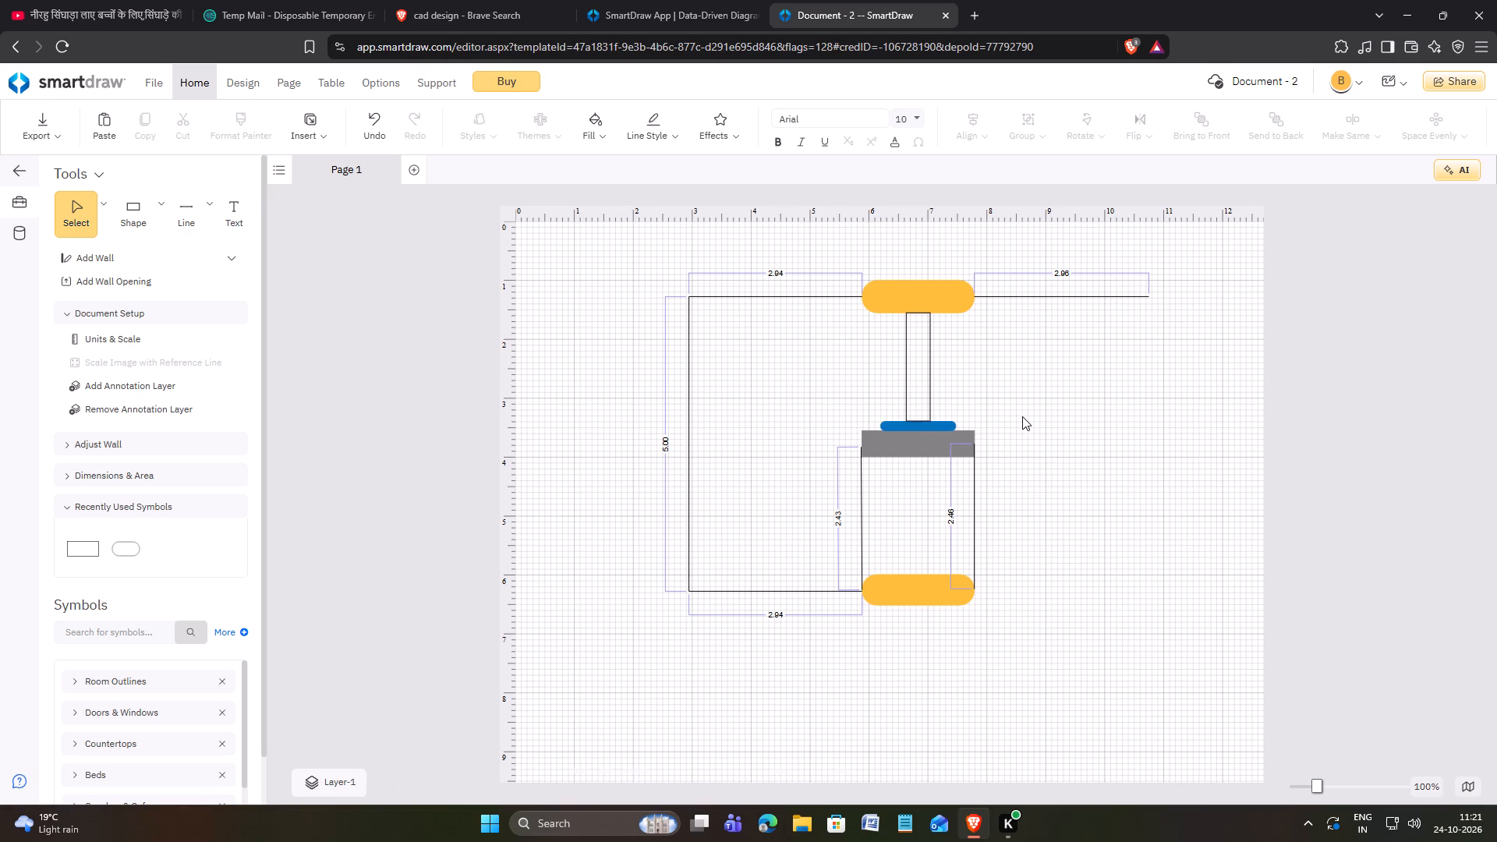
Fill the narrow vertical rectangle below the upper rounded shape with dark brown and give its outline the same brown.
left_click(929, 374)
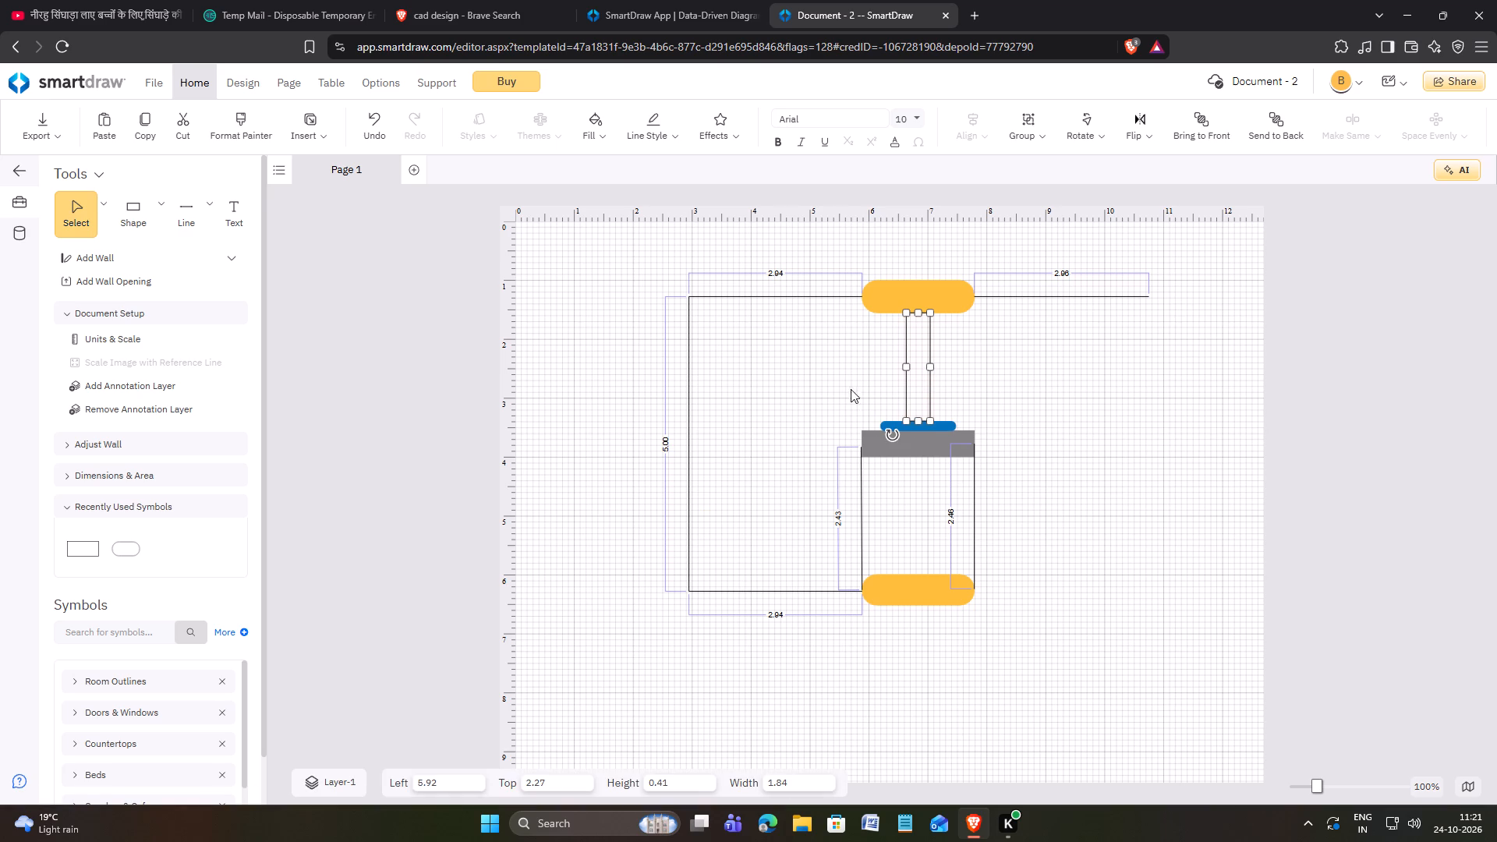
left_click(608, 137)
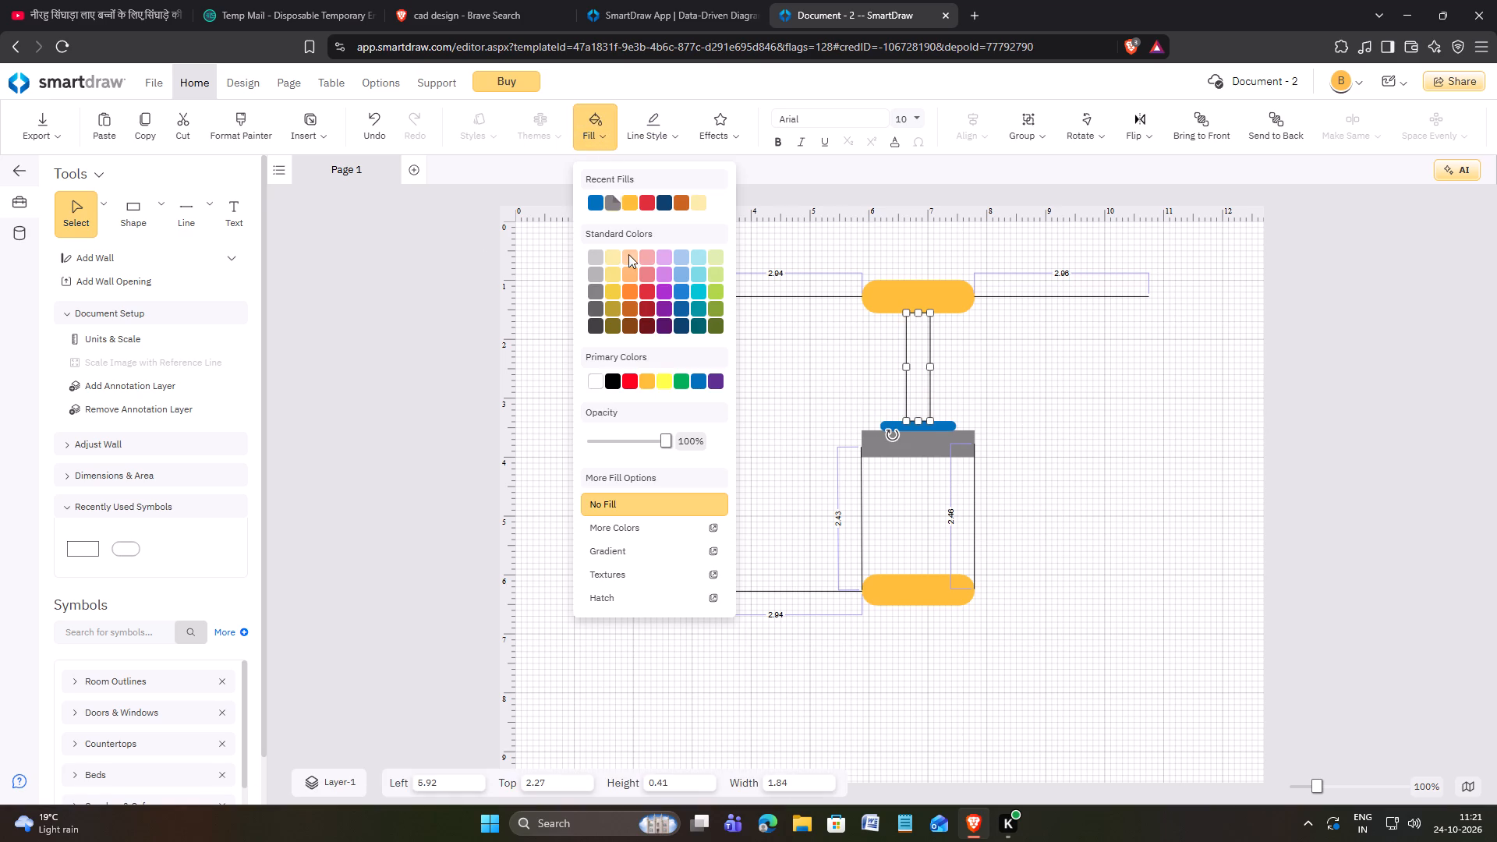
left_click(628, 322)
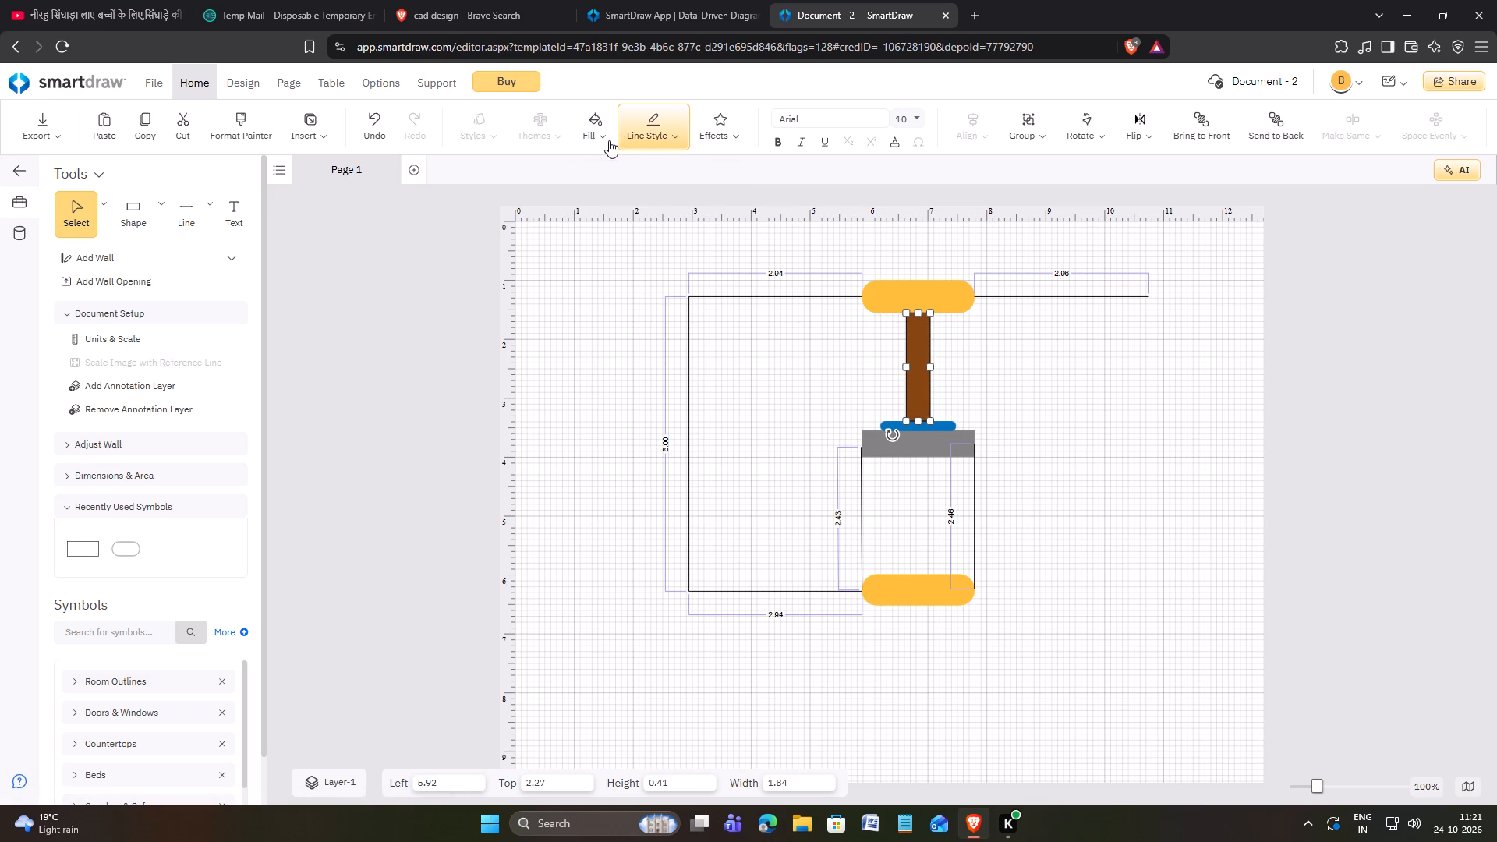
left_click(608, 141)
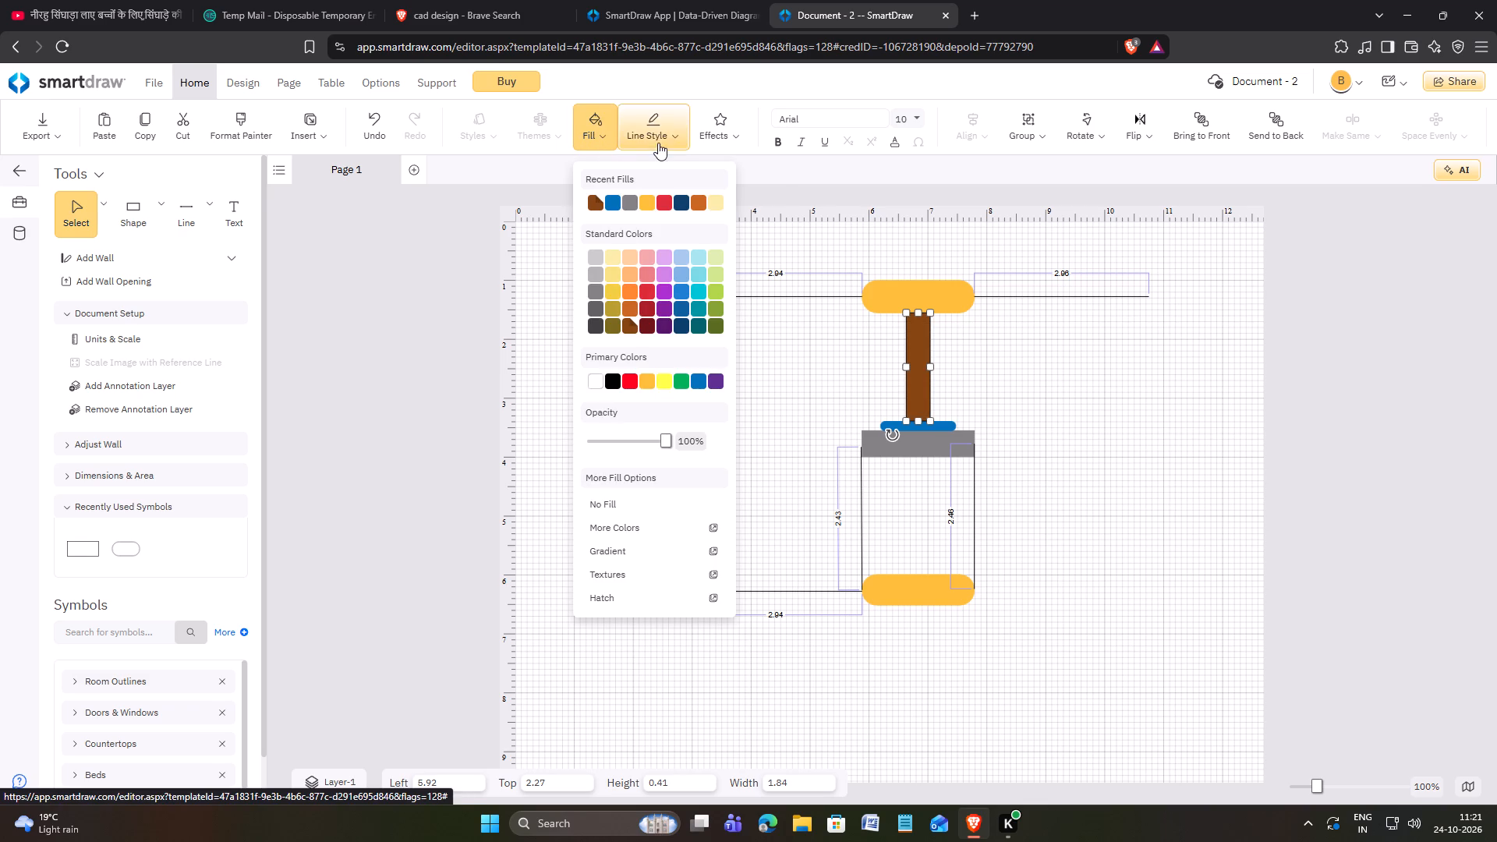
left_click(660, 141)
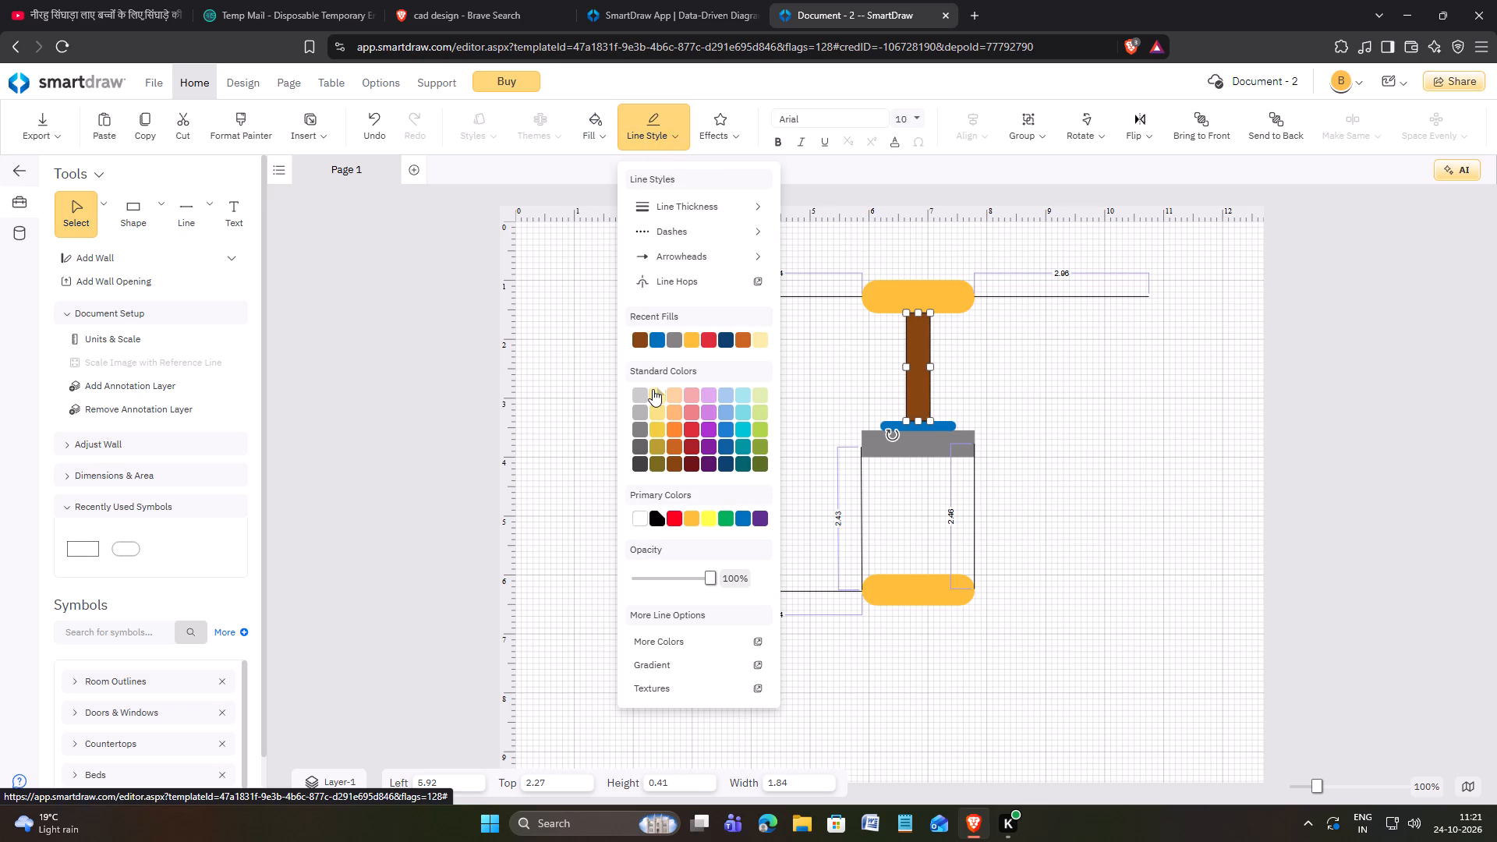
left_click(640, 341)
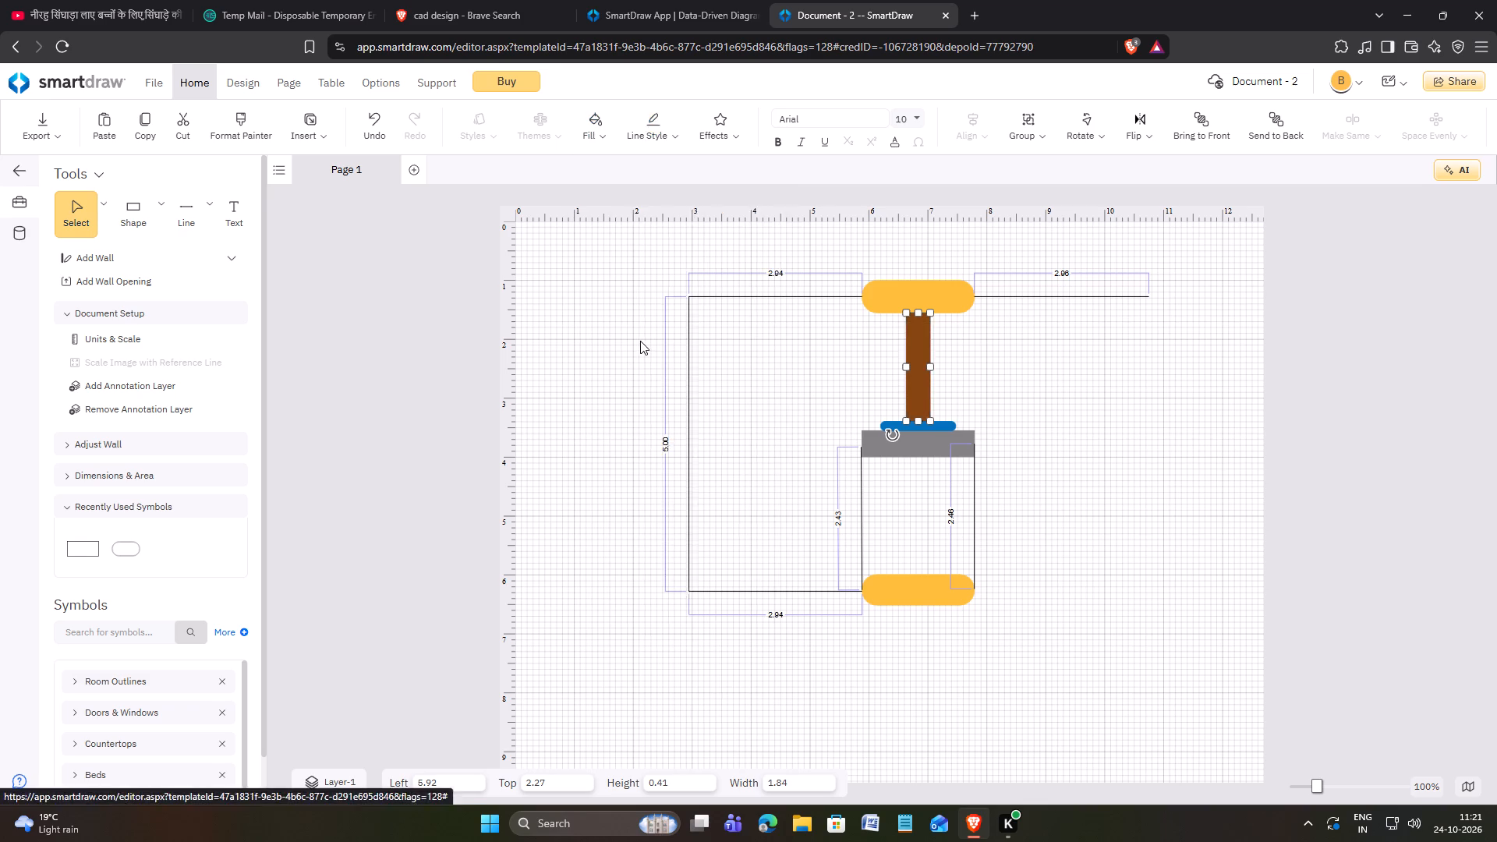
left_click(1065, 436)
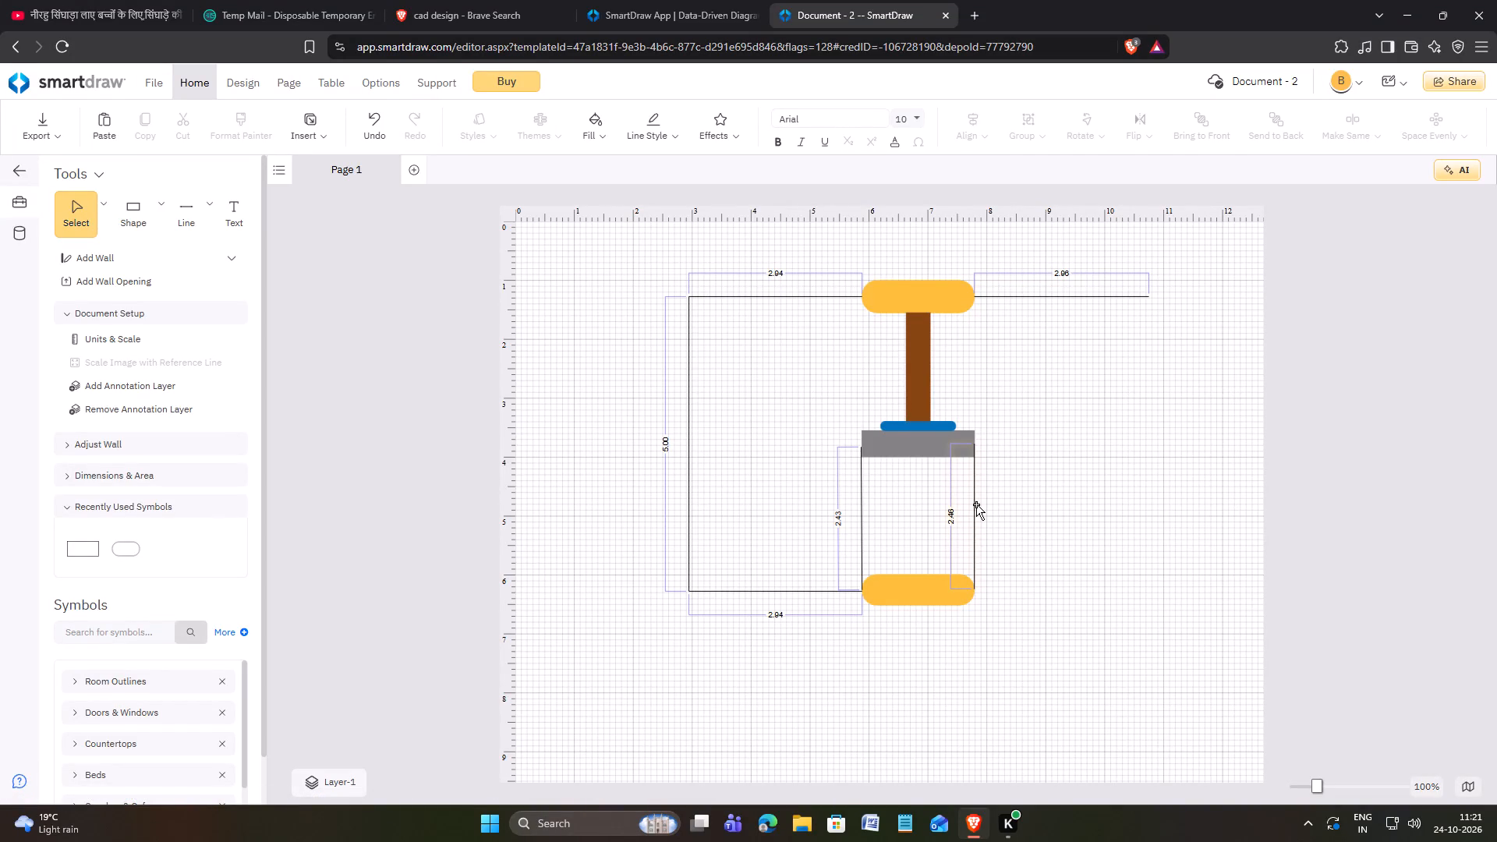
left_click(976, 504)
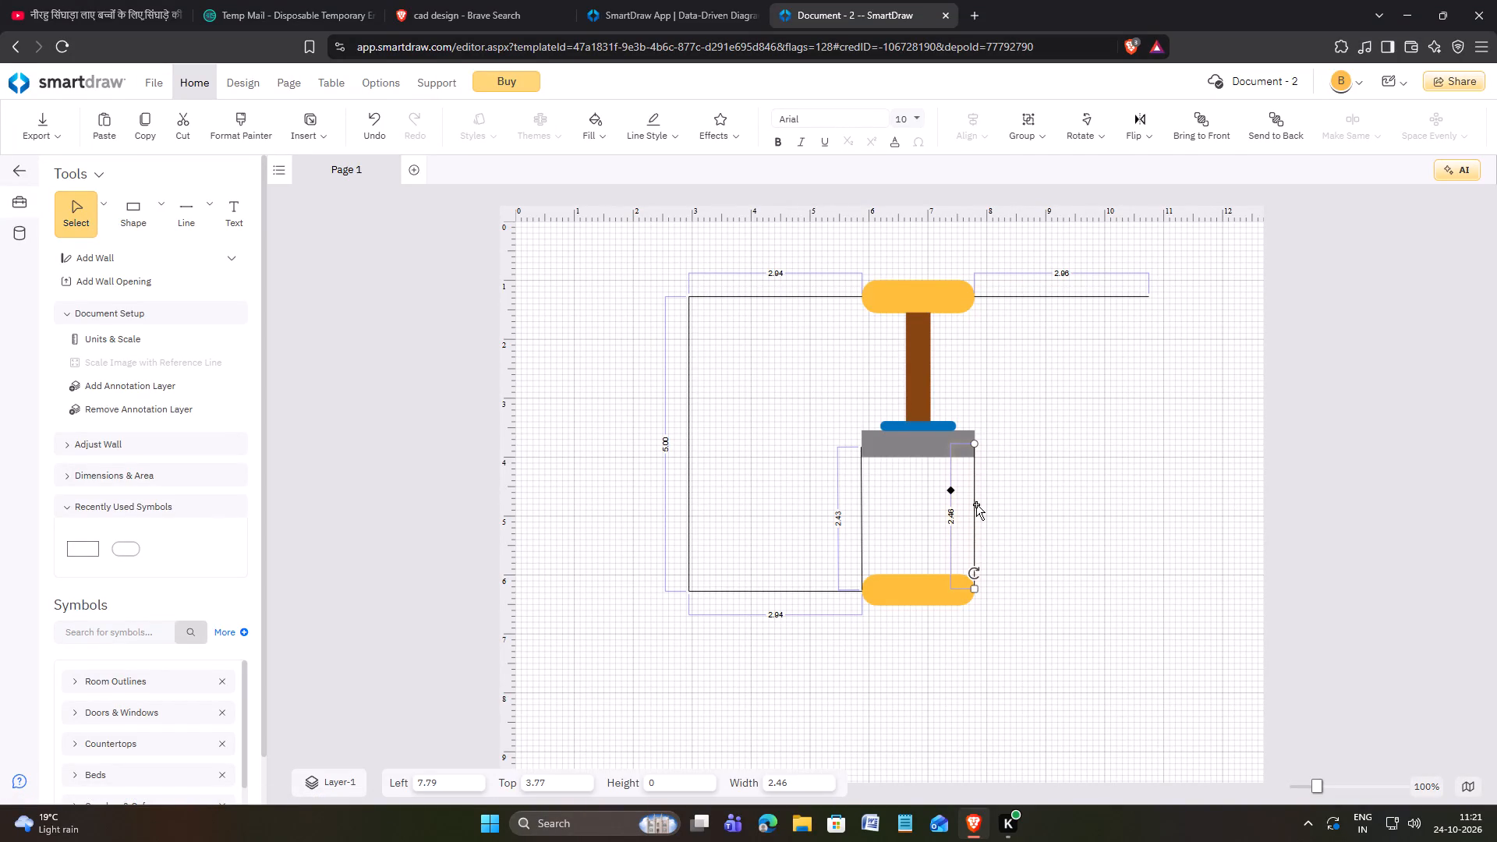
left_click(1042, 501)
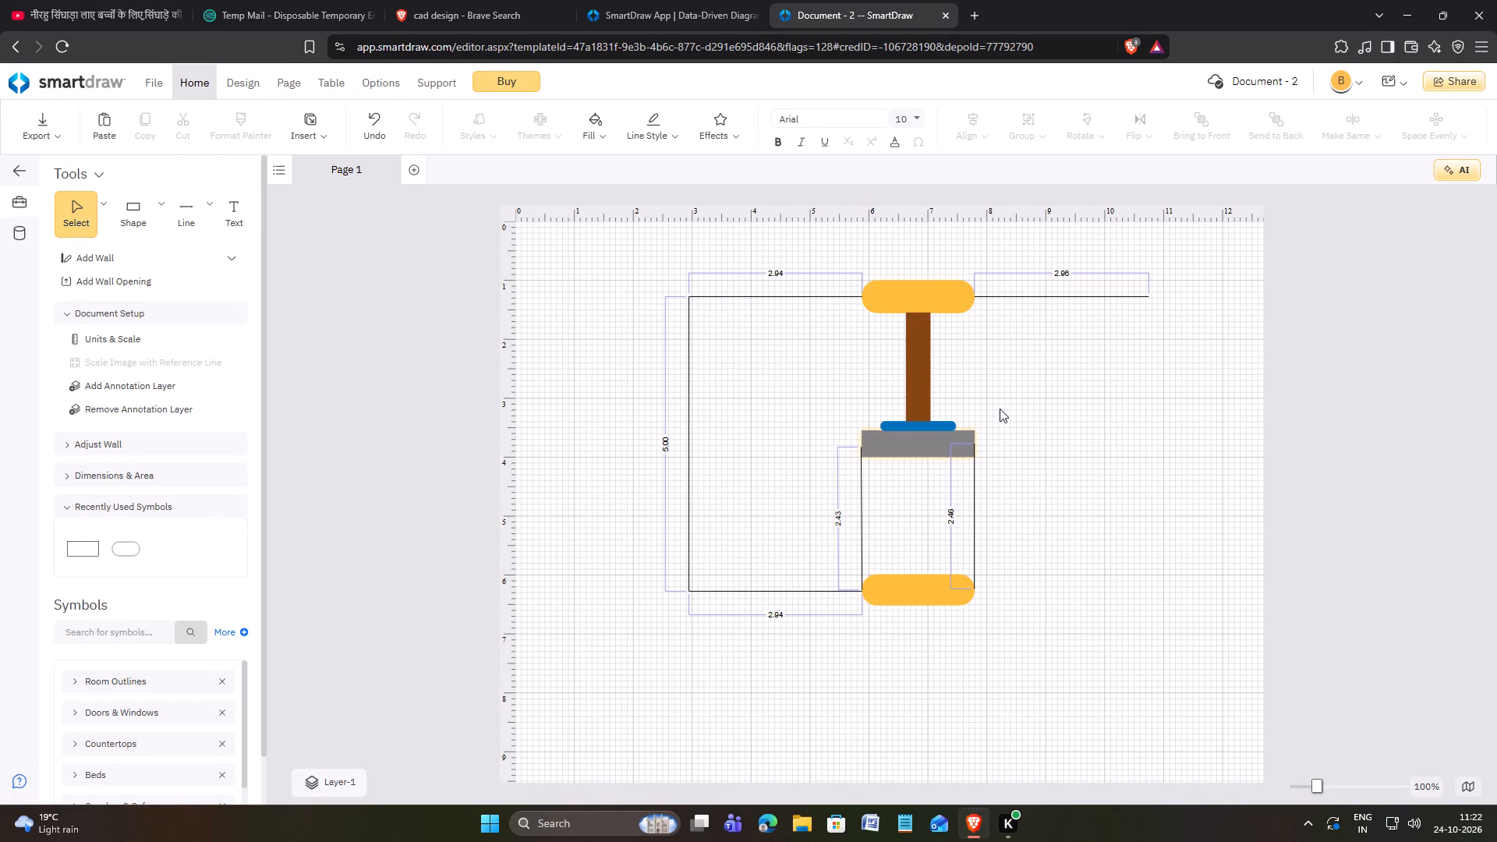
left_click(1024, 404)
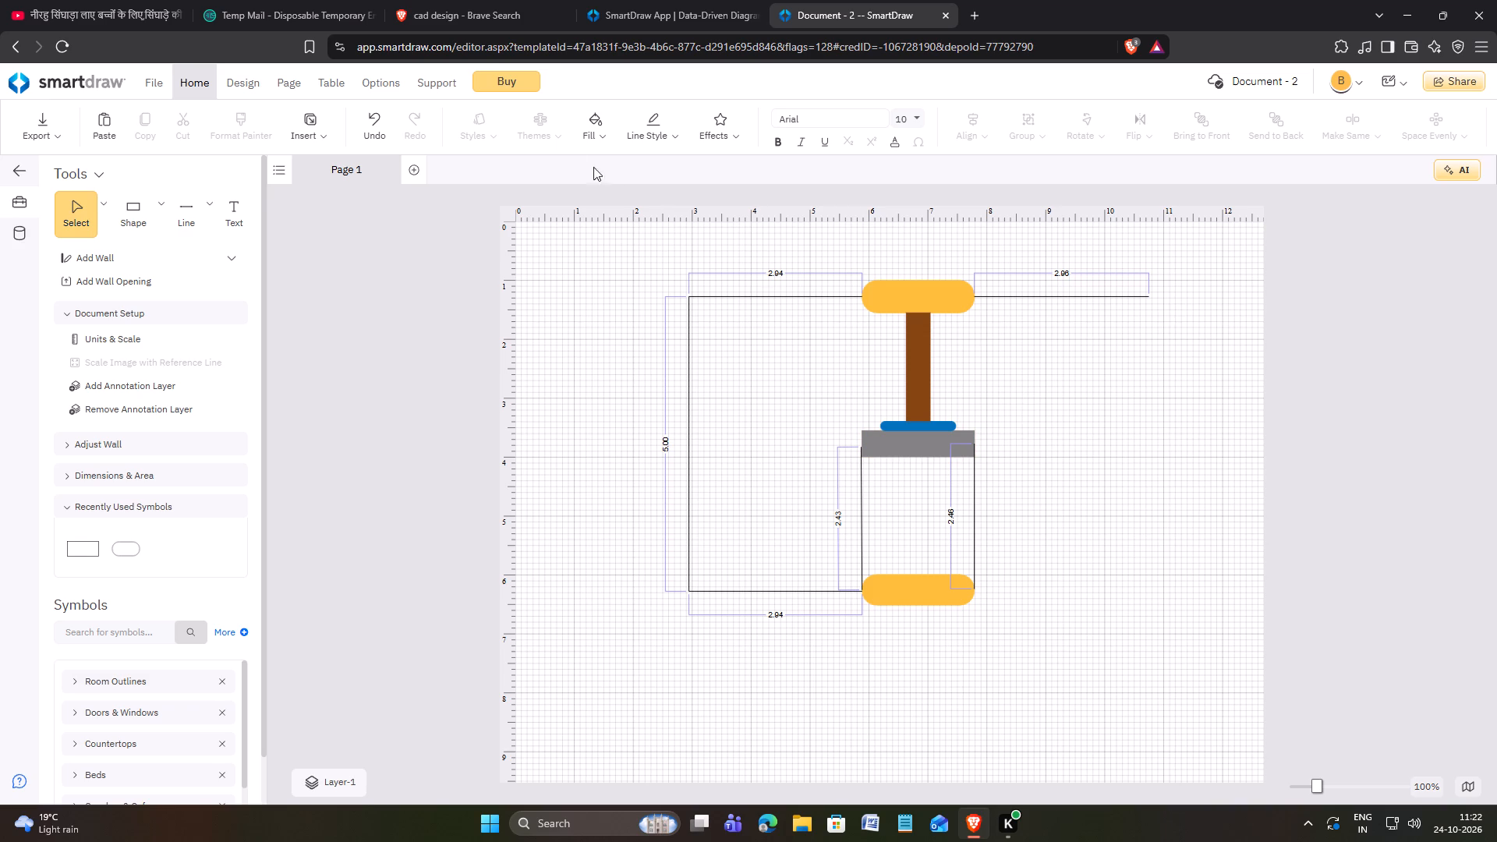
Add a brown rectangle 1.91 wide between the two side lines, about 2.3 high, from the grey rectangle down into the lower rounded shape.
left_click(157, 212)
left_click(193, 281)
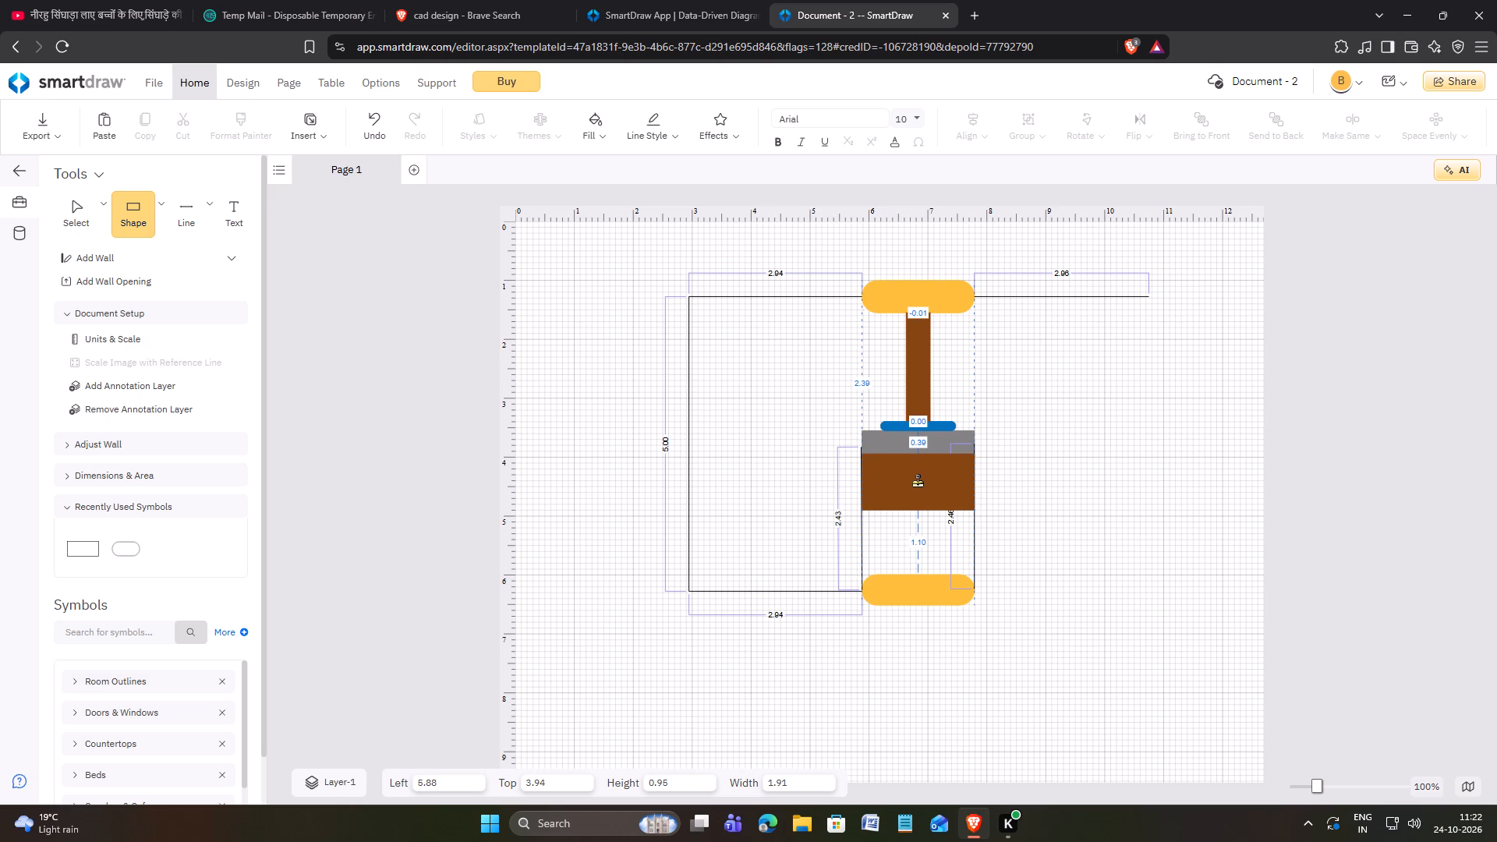
left_click(918, 482)
left_click_drag(918, 509, 916, 589)
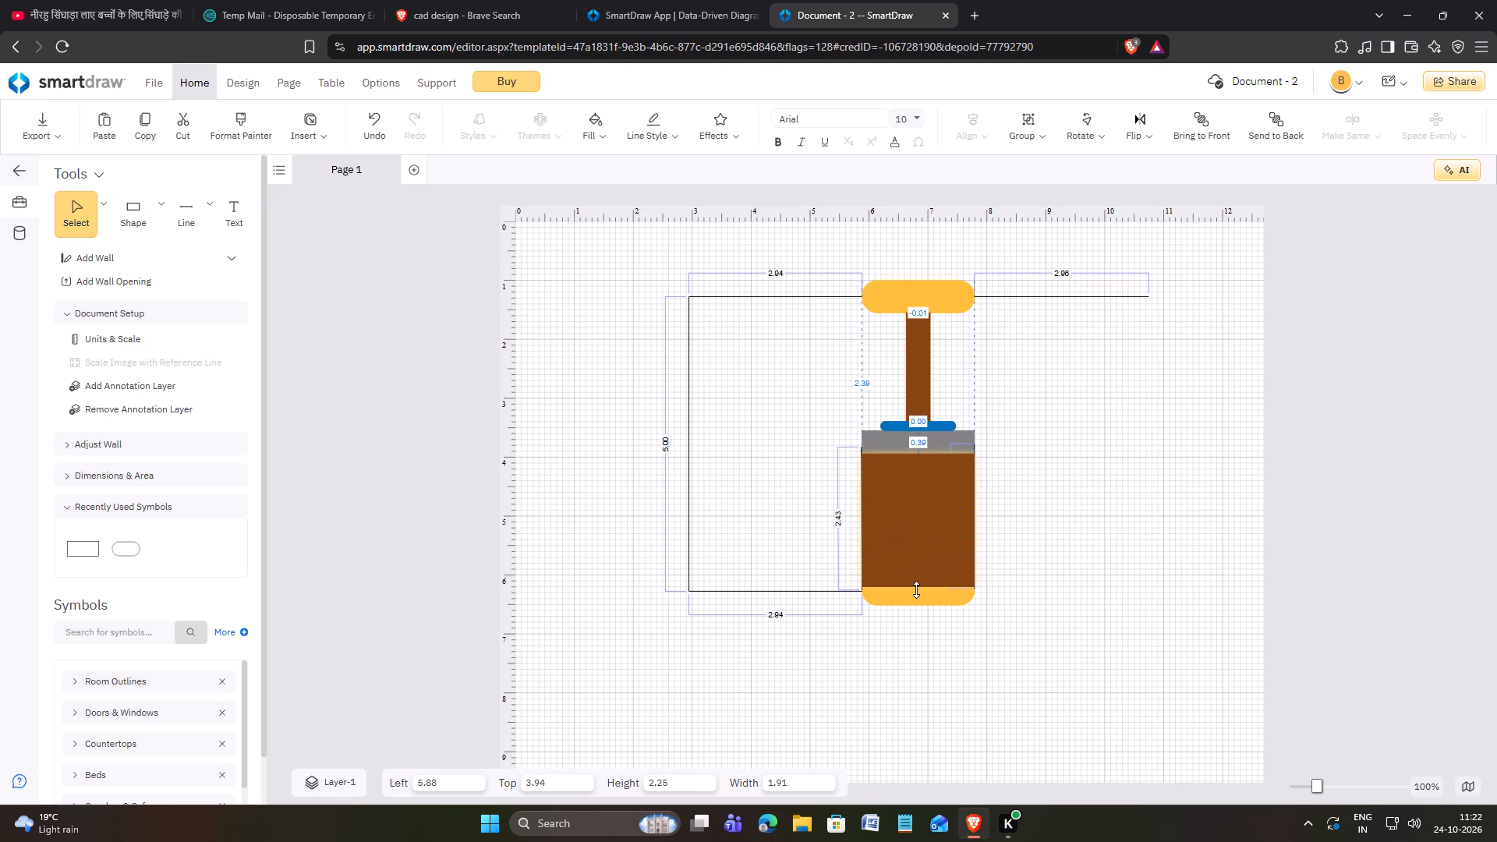
left_click_drag(916, 589, 916, 590)
Bring the lower orange rounded shape to the front, over the brown rectangle.
left_click(929, 603)
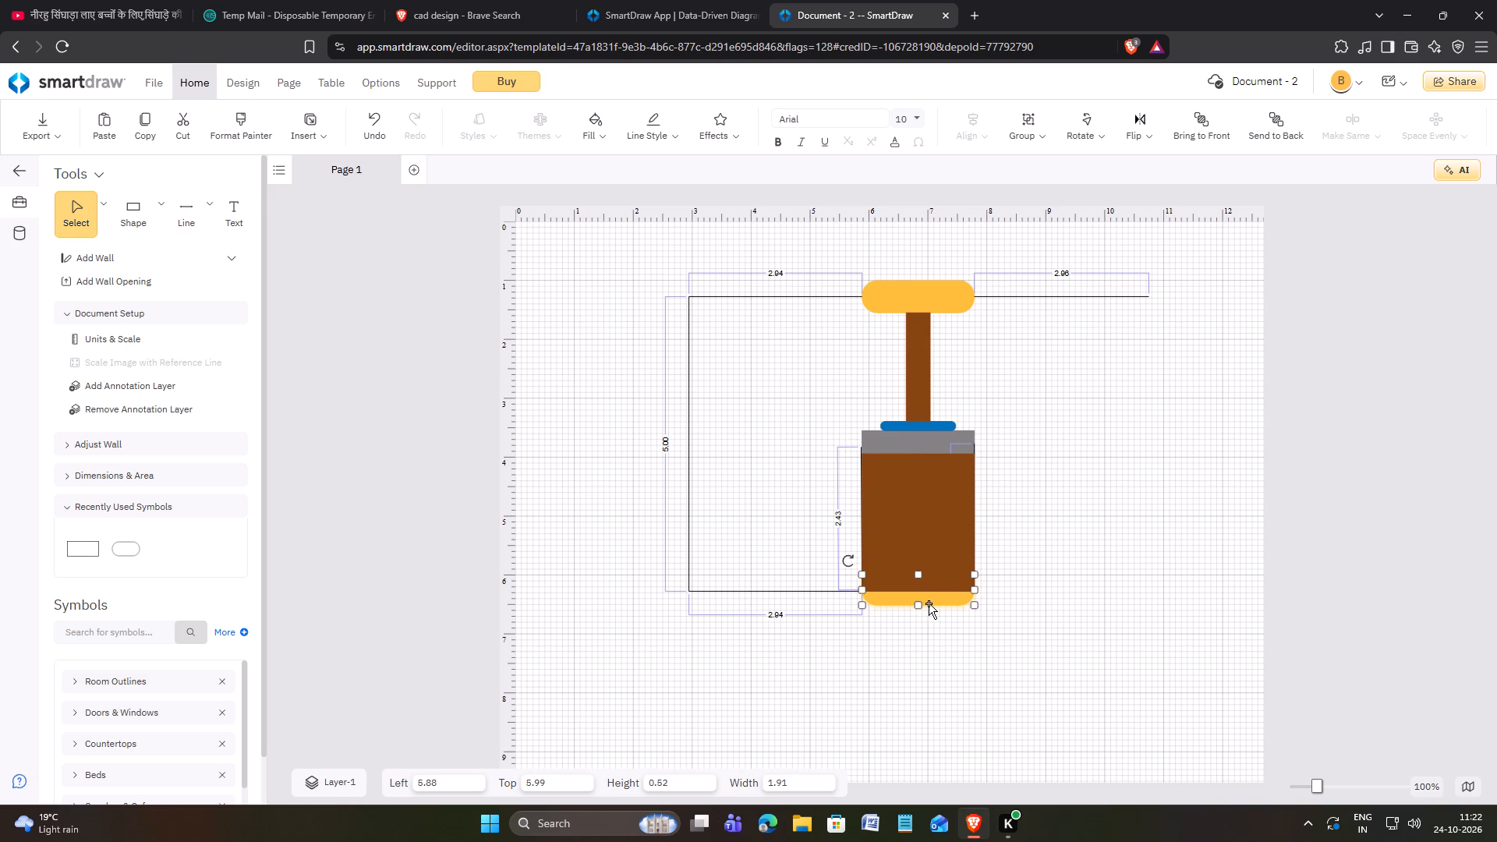
right_click(929, 604)
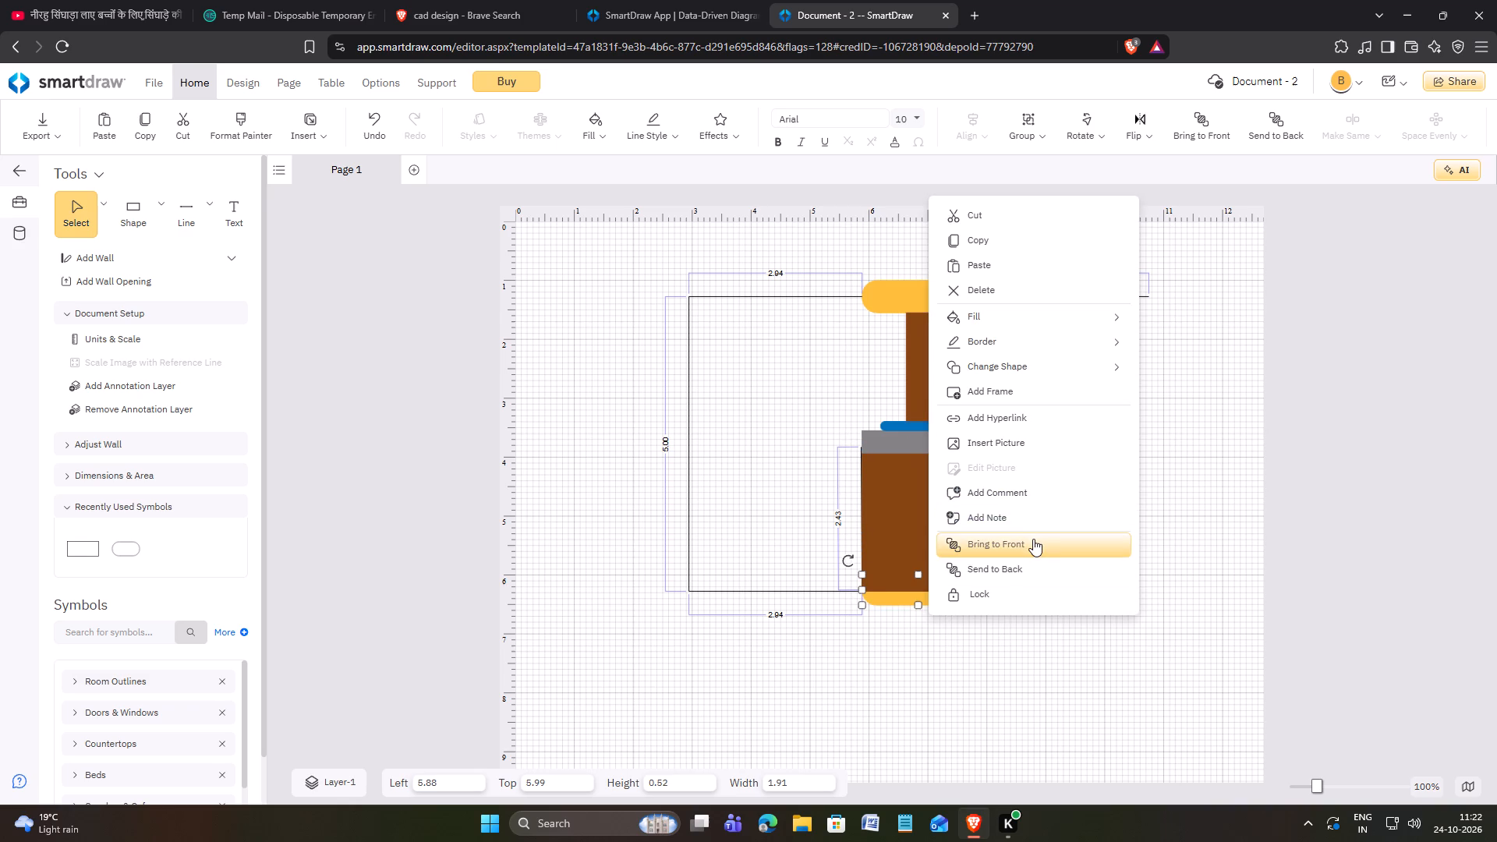
left_click(1033, 539)
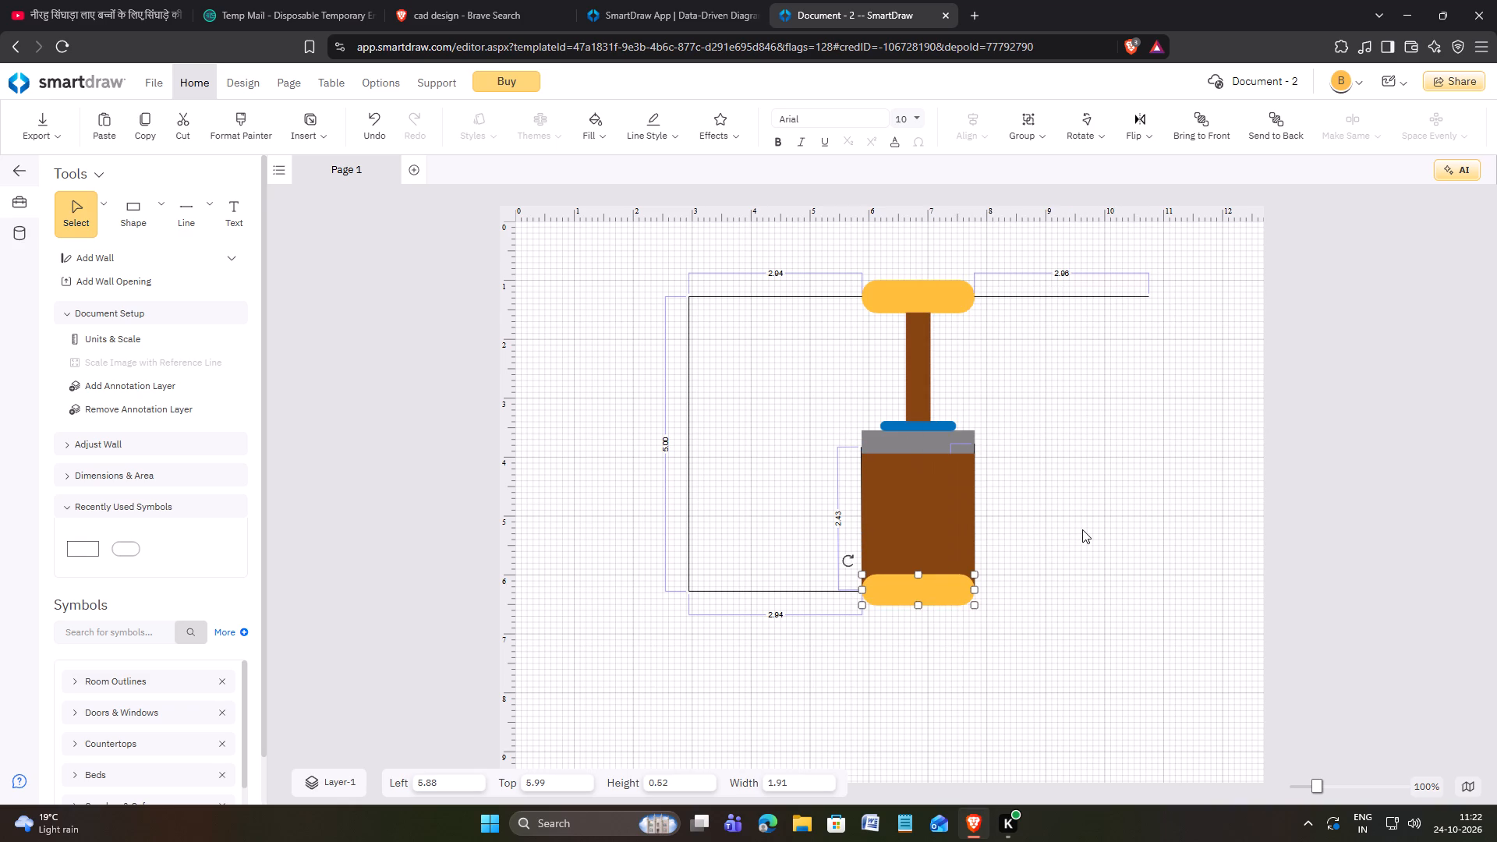
left_click(1082, 529)
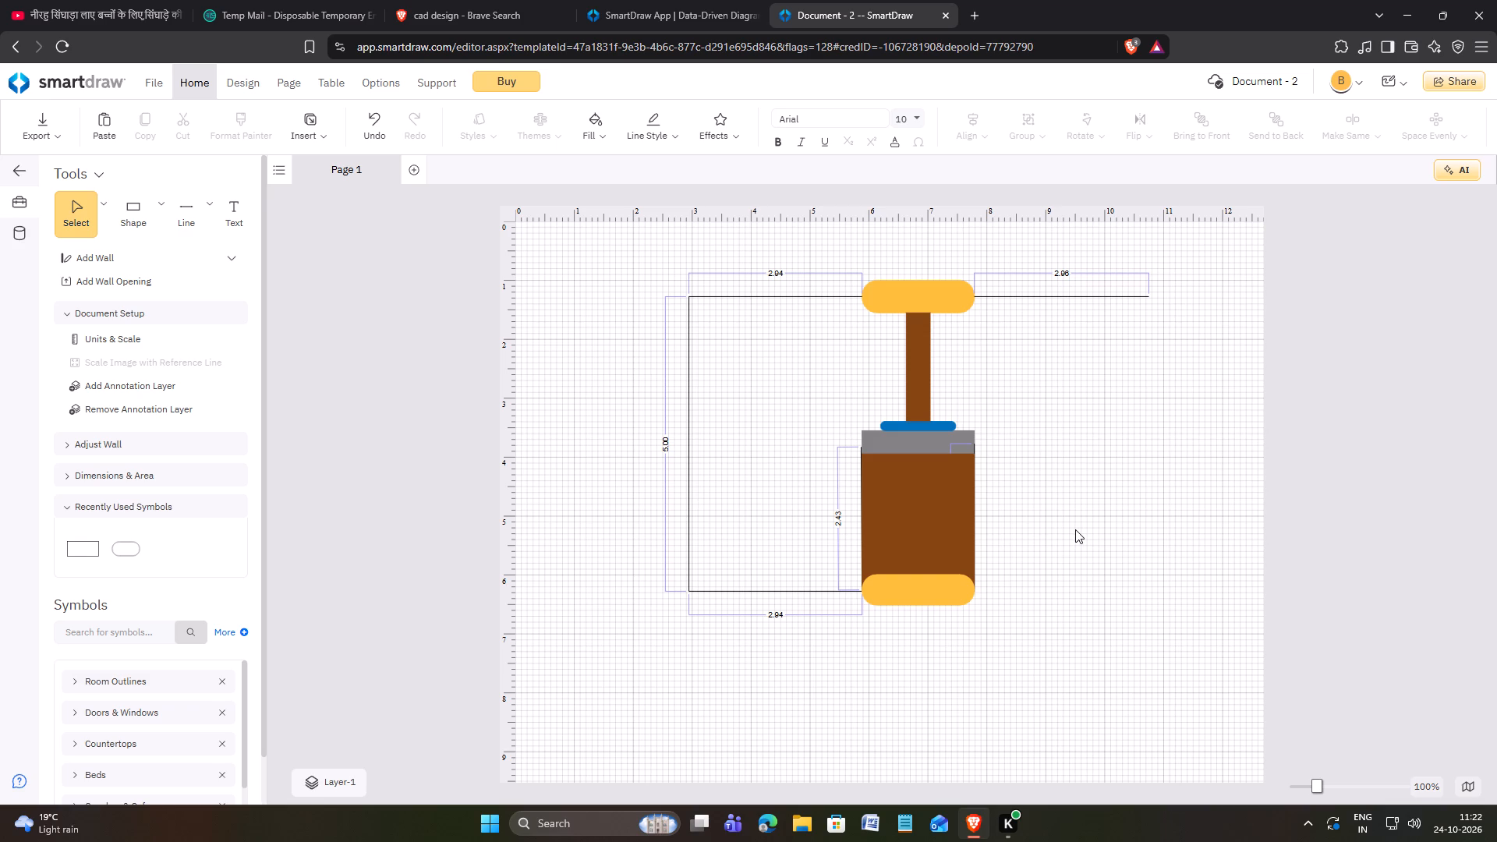
Bring the vertical line along the brown rectangle's right edge to the front.
left_click(974, 451)
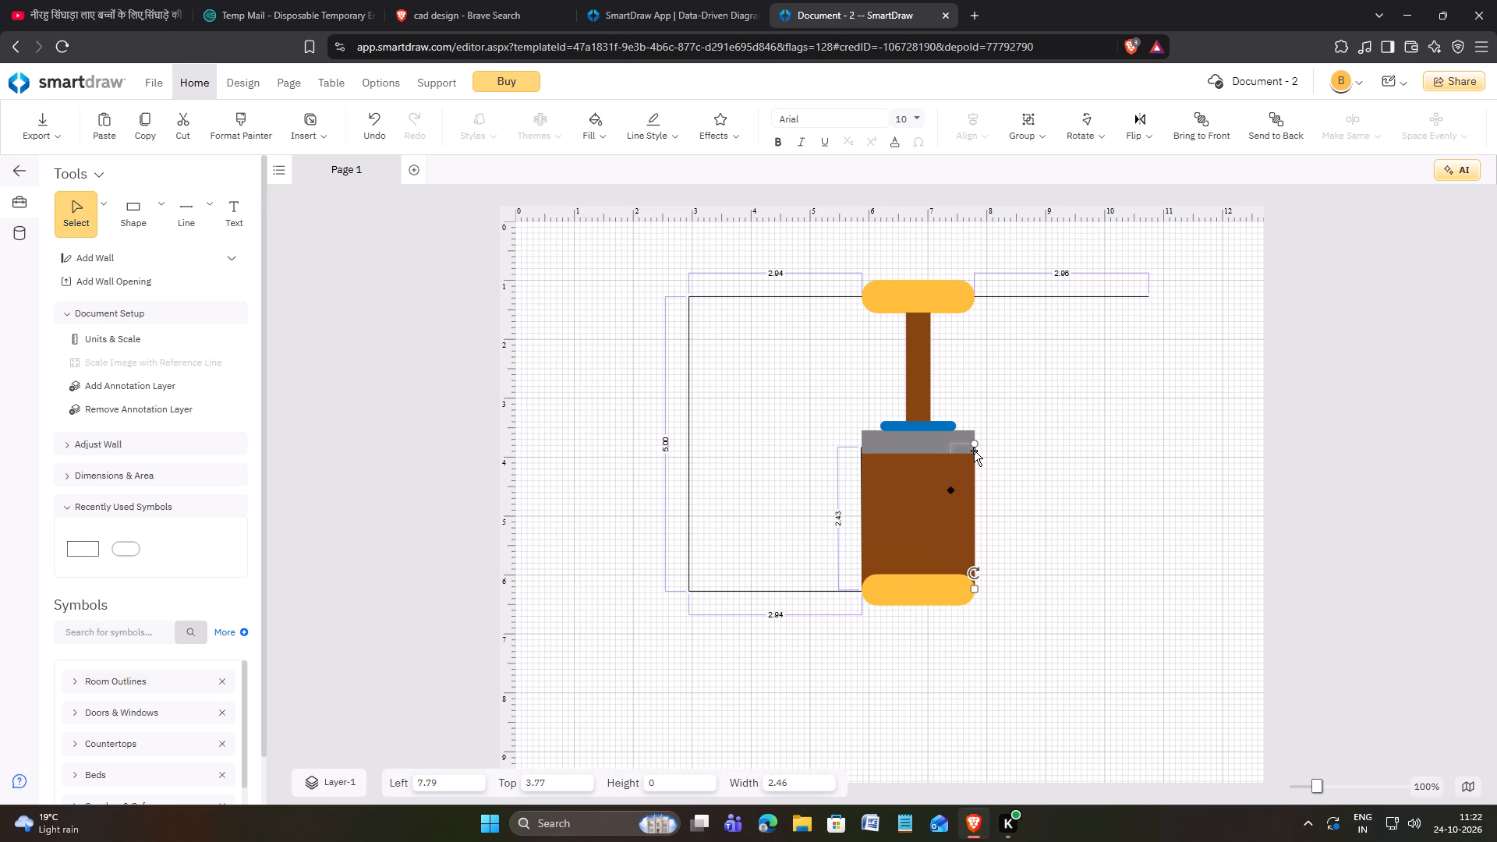
right_click(974, 451)
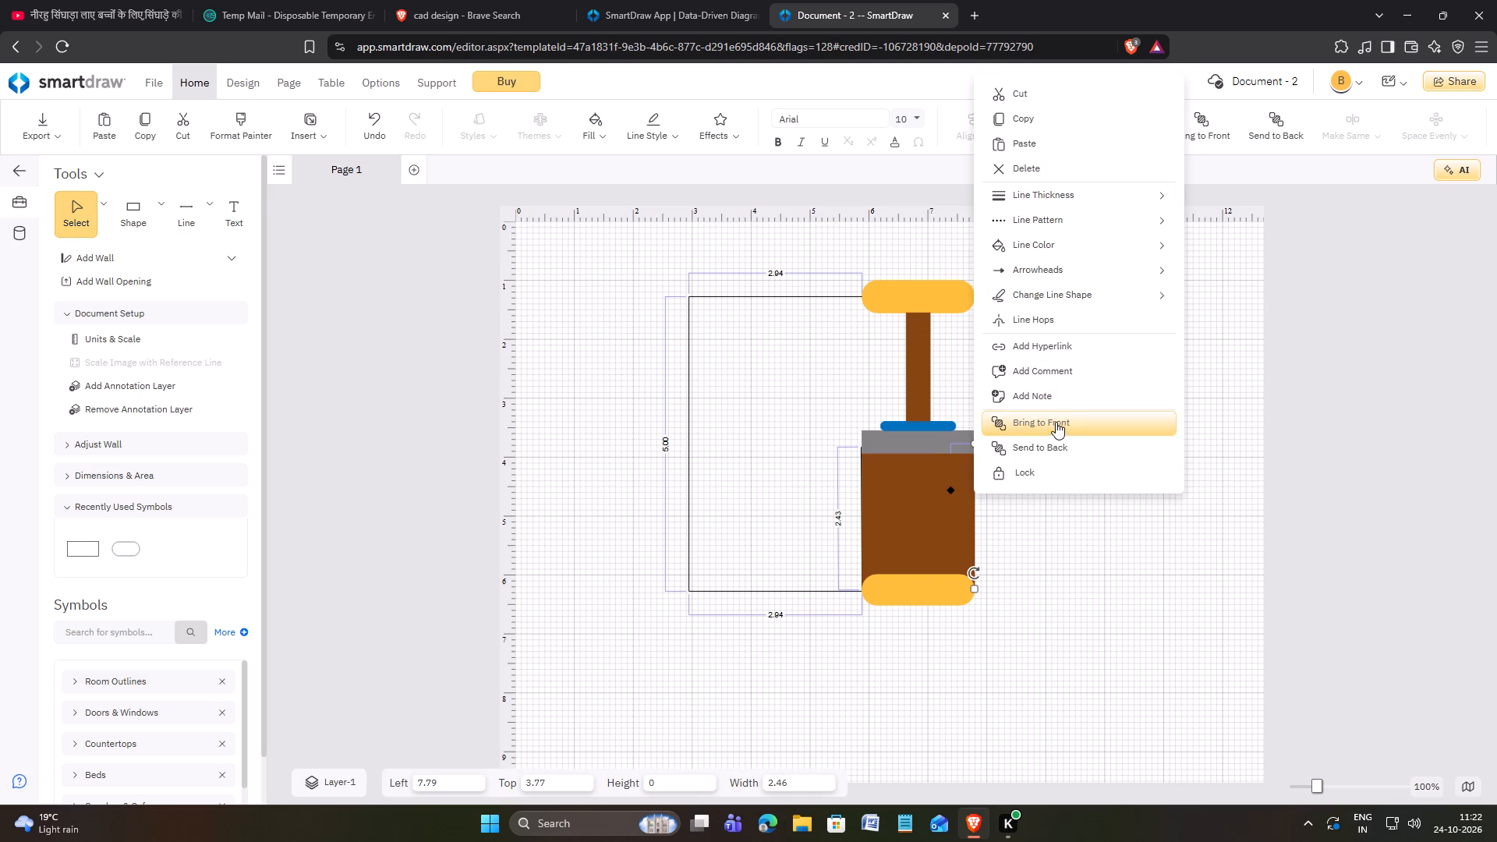
left_click(1056, 426)
left_click(1138, 470)
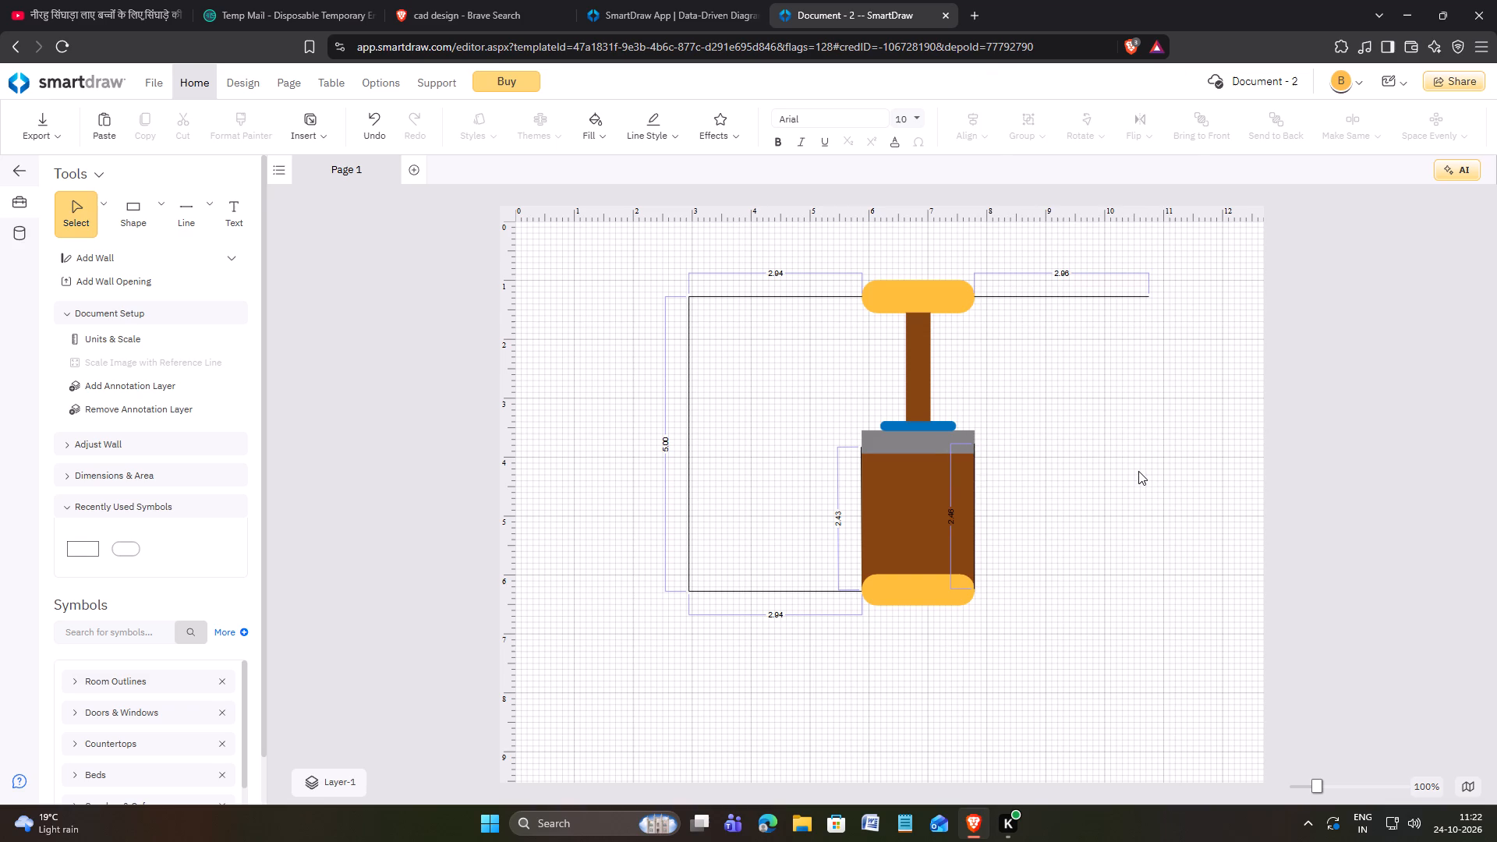
Adjust both ends of the brown rectangle's right-hand side line, making it about 2.45 long and starting at 3.83 from the top.
left_click(975, 454)
left_click(975, 443)
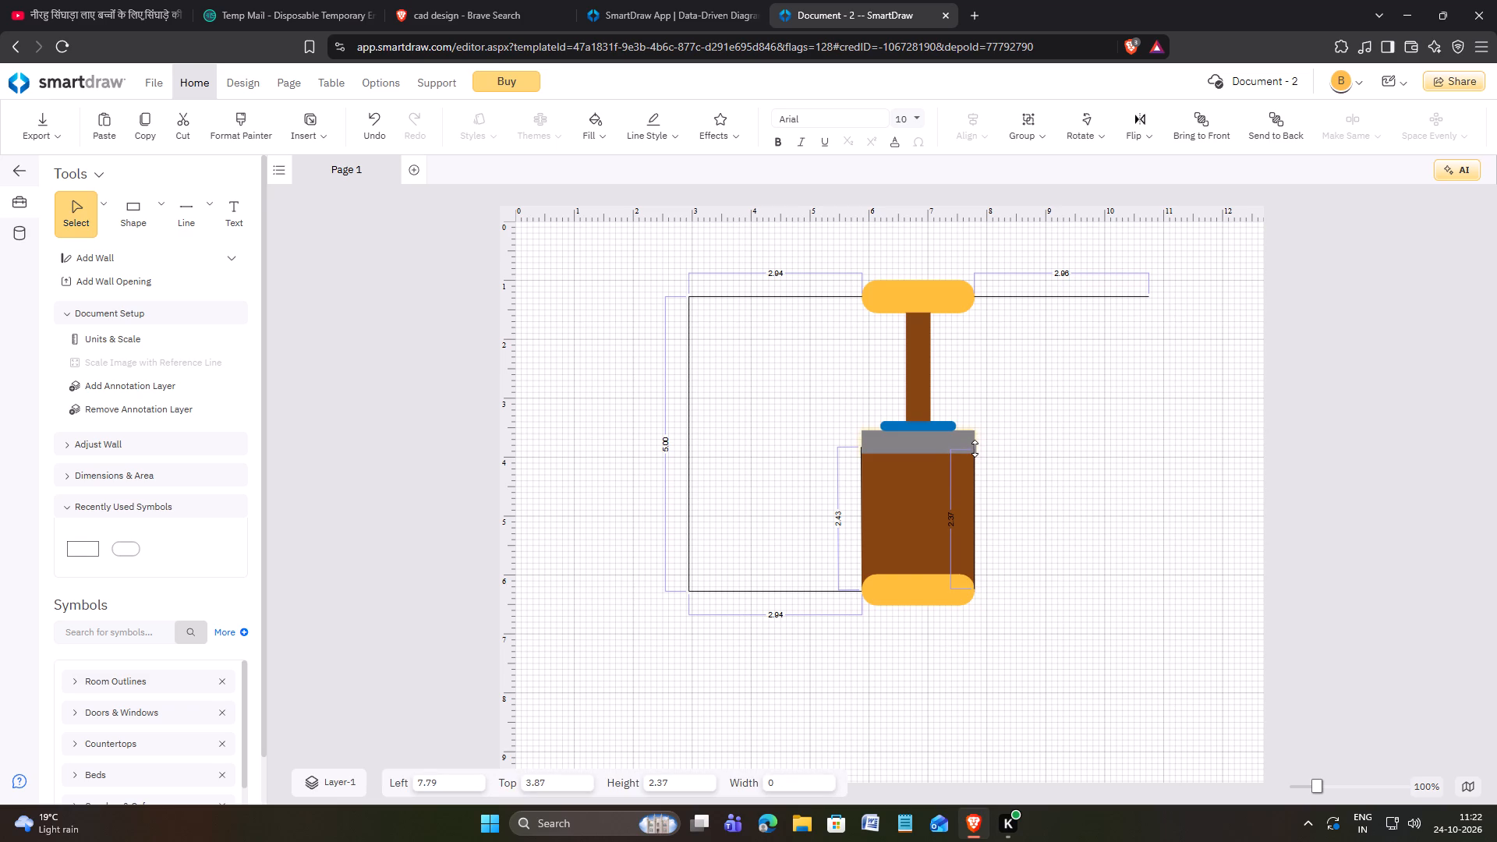
left_click(975, 592)
left_click(1017, 572)
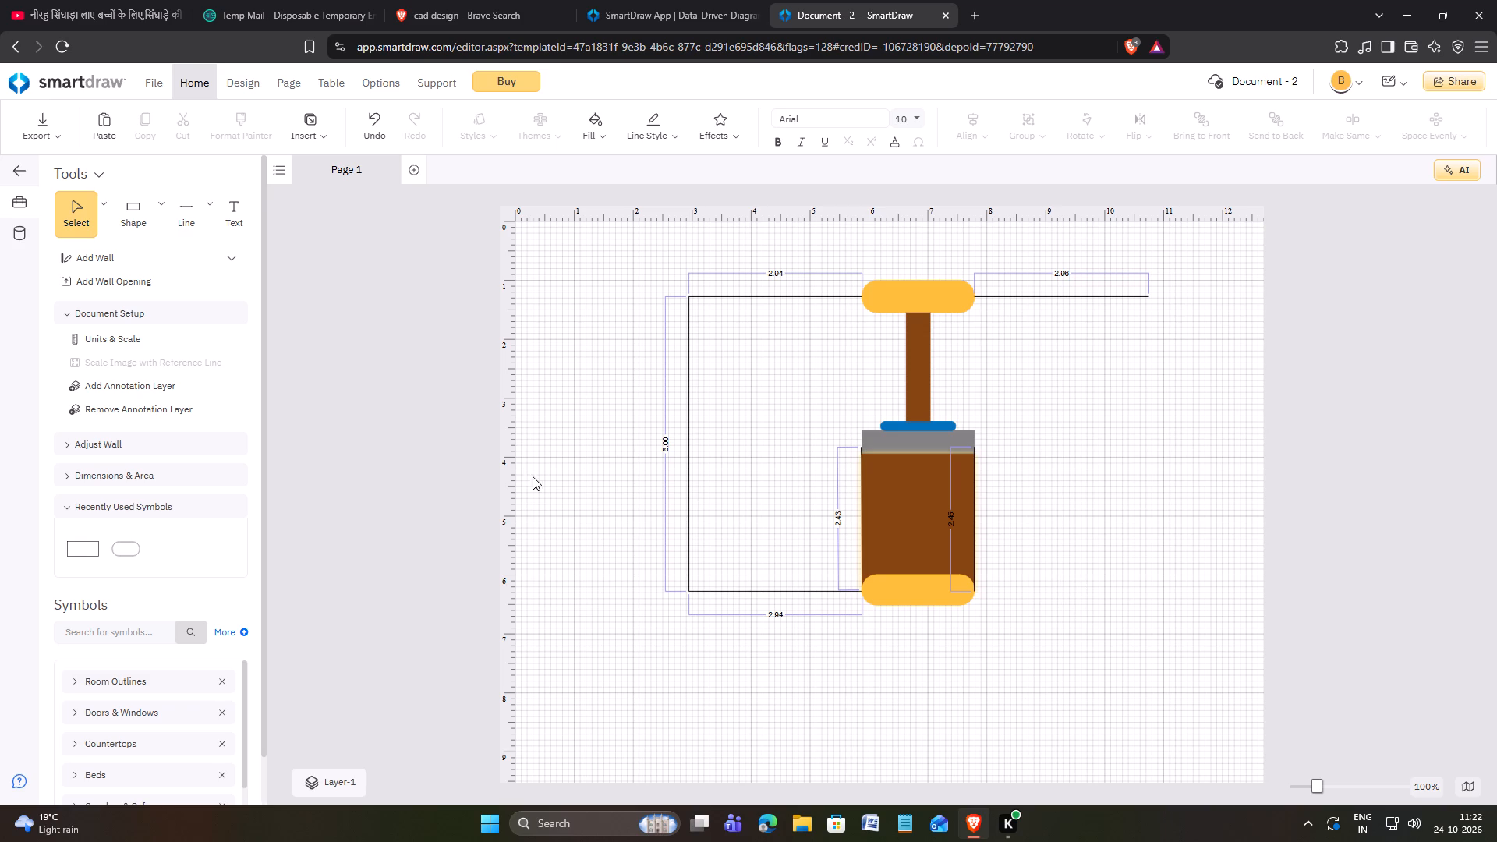
left_click(1131, 585)
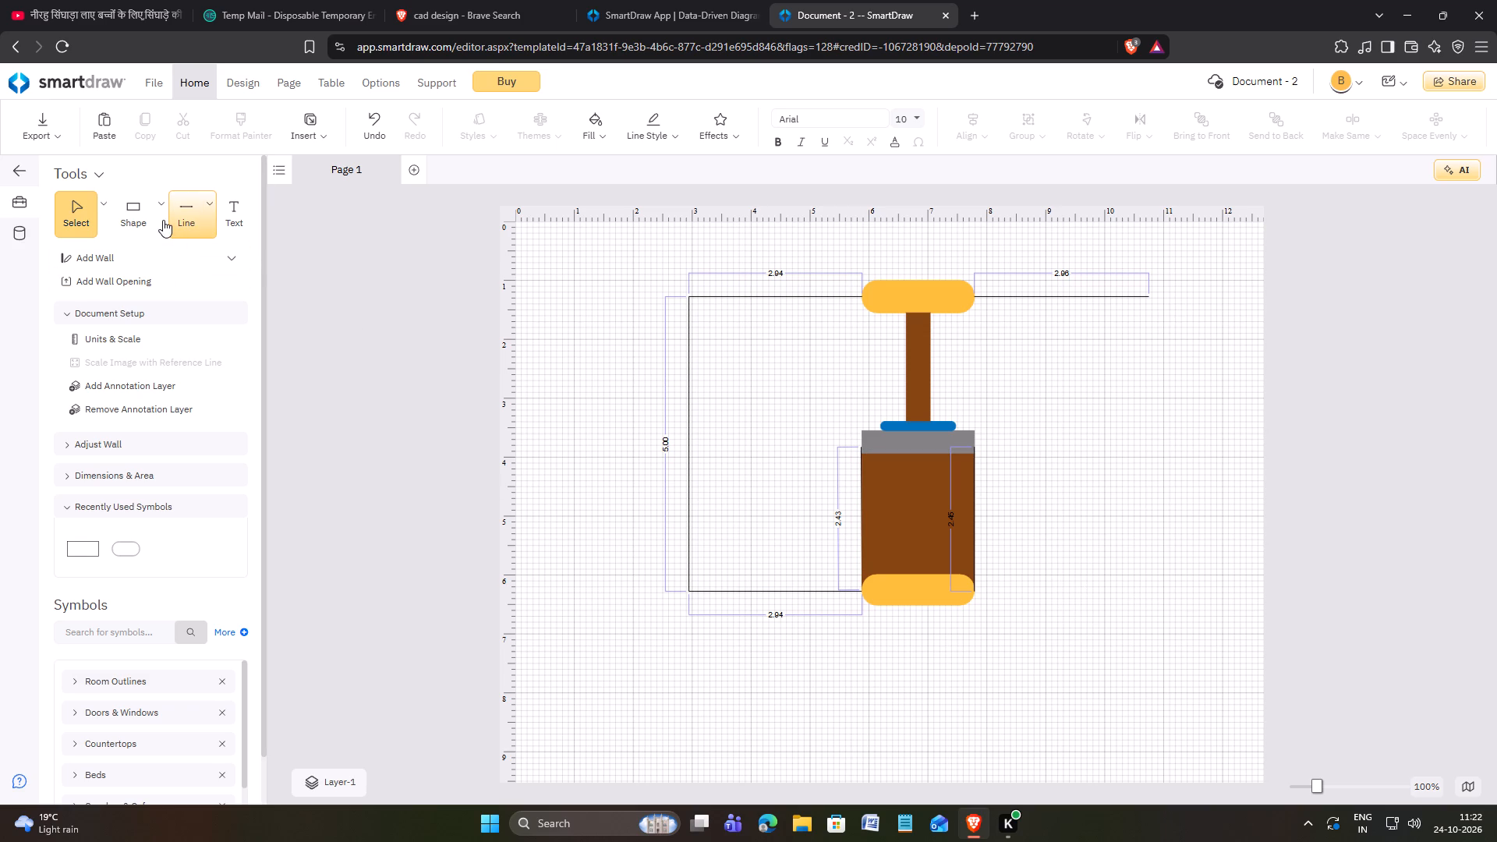
Draw a horizontal straight line about 2.92 long outward from the right end of the lower orange rounded shape.
left_click(204, 214)
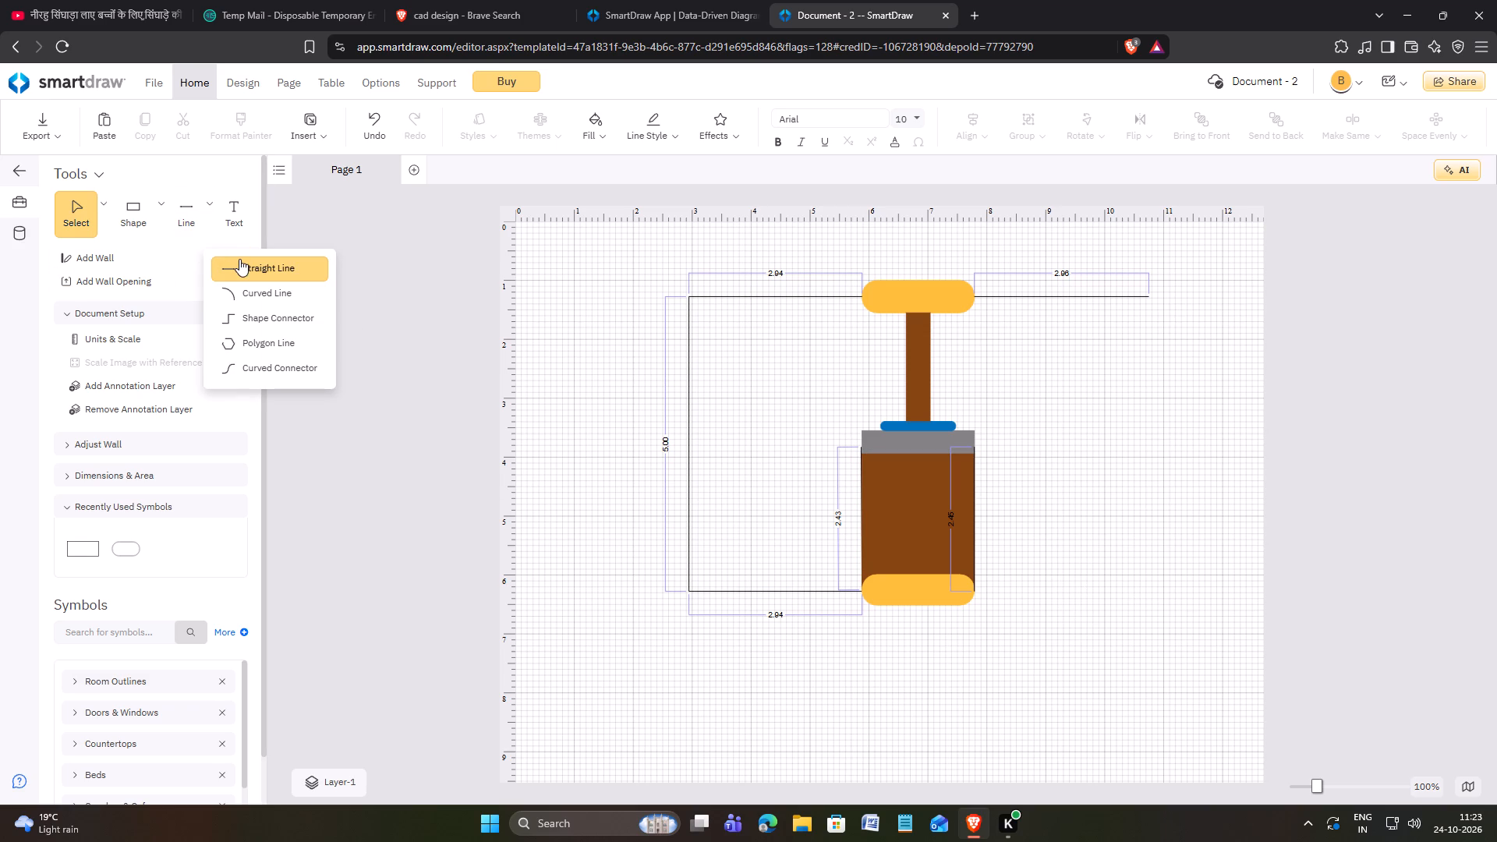
left_click(239, 259)
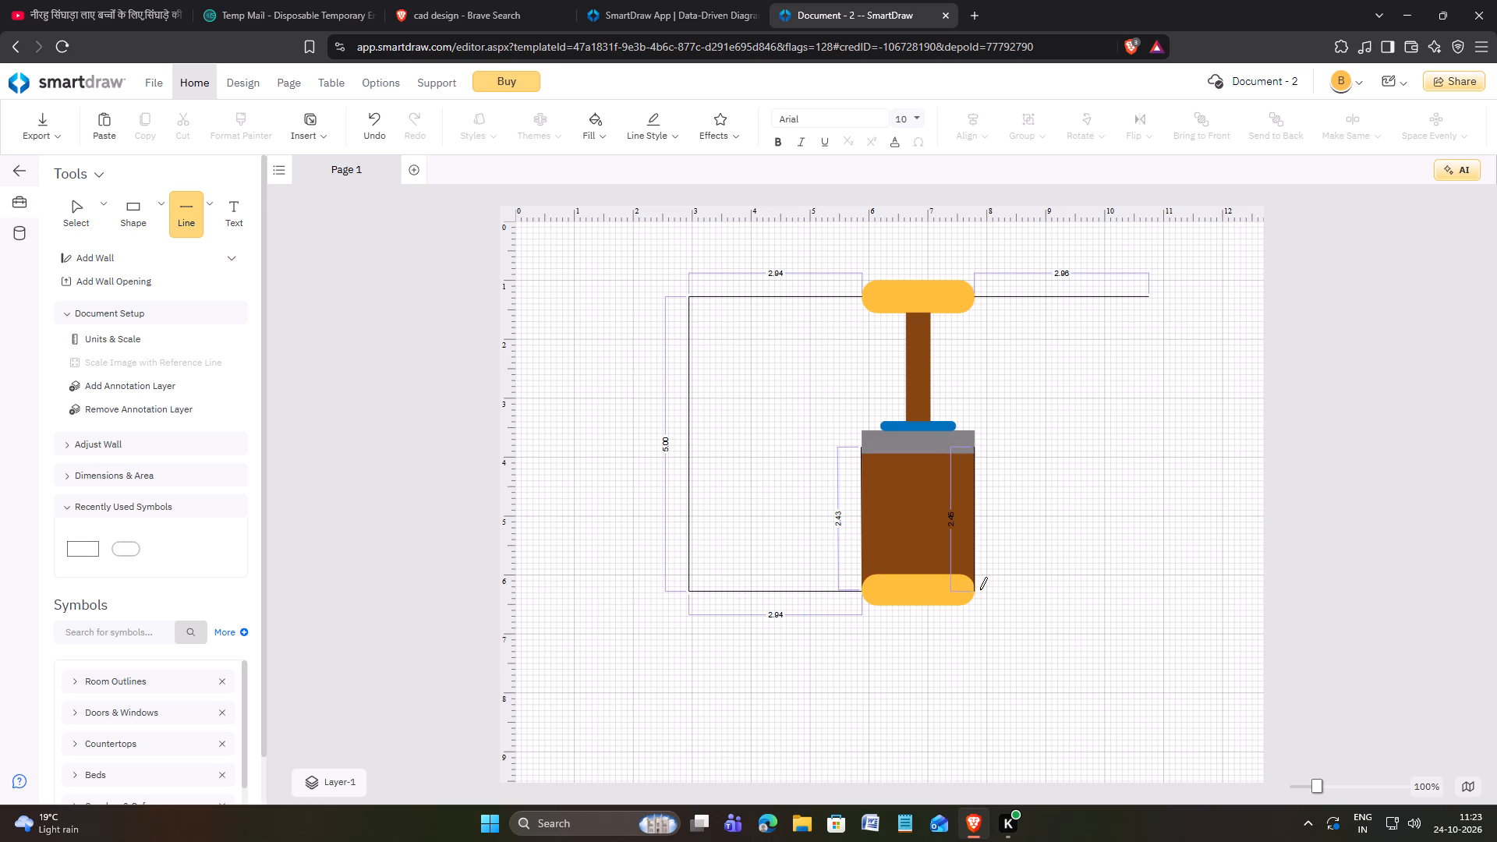
left_click_drag(972, 594, 984, 593)
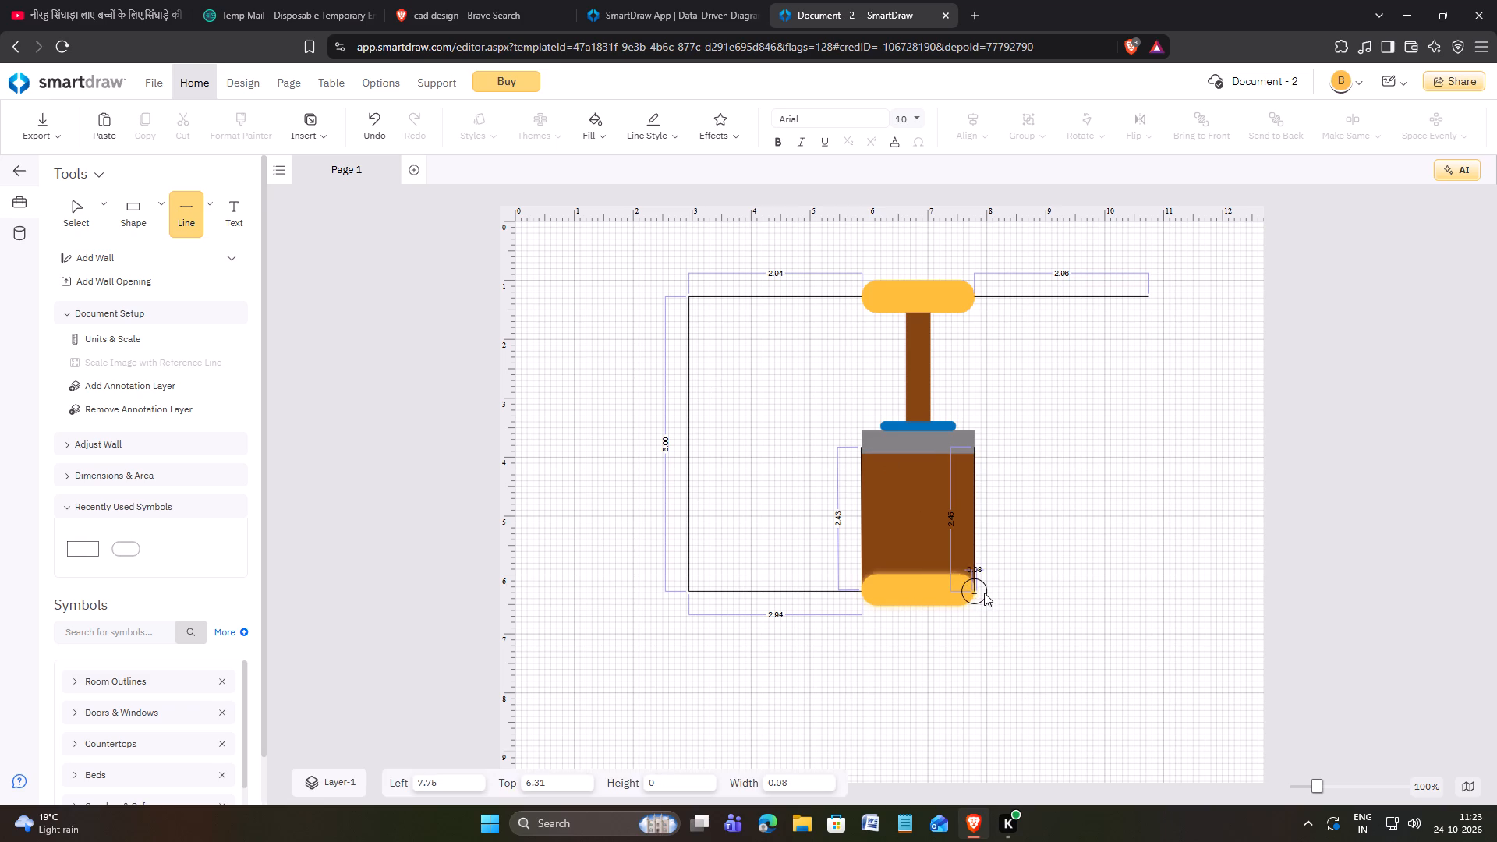
left_click_drag(984, 593, 1148, 595)
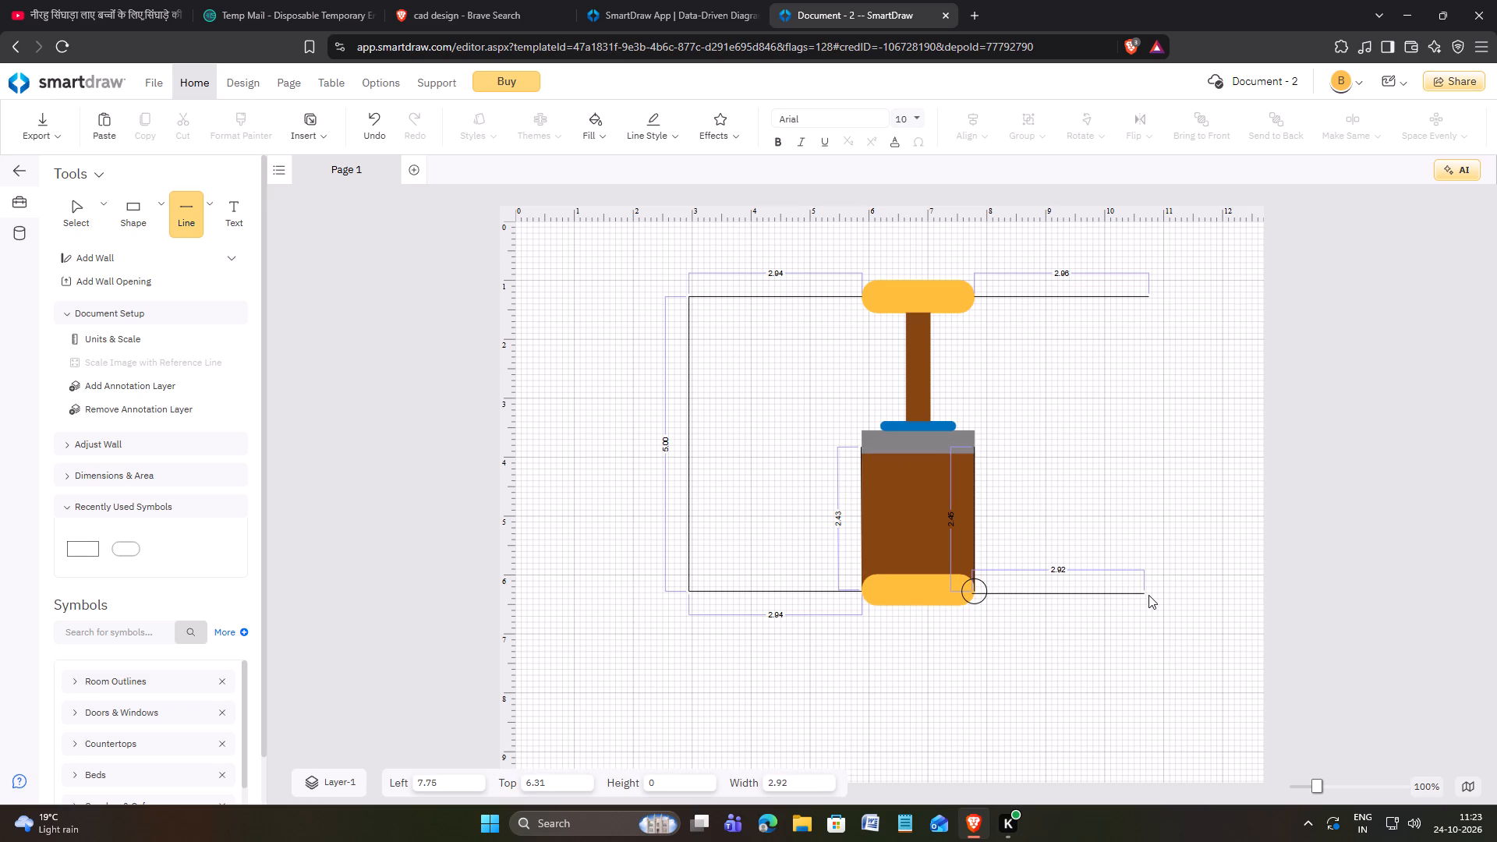
left_click_drag(1148, 595, 1141, 598)
left_click_drag(1141, 598, 1144, 598)
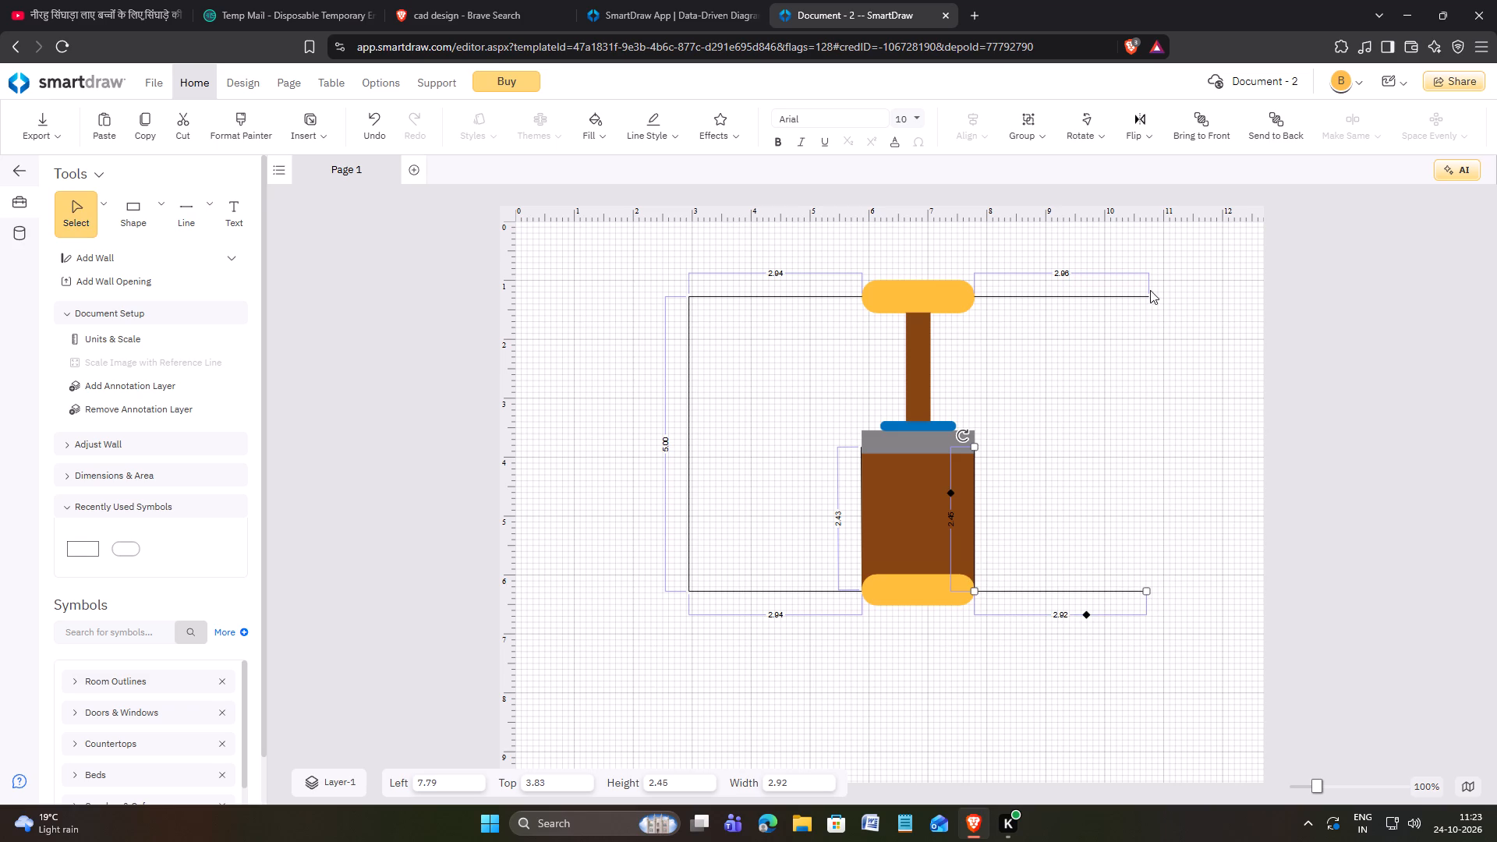
Draw a vertical line 5.00 long from the upper right-hand line's outer end down to the lower right-hand line.
left_click(203, 208)
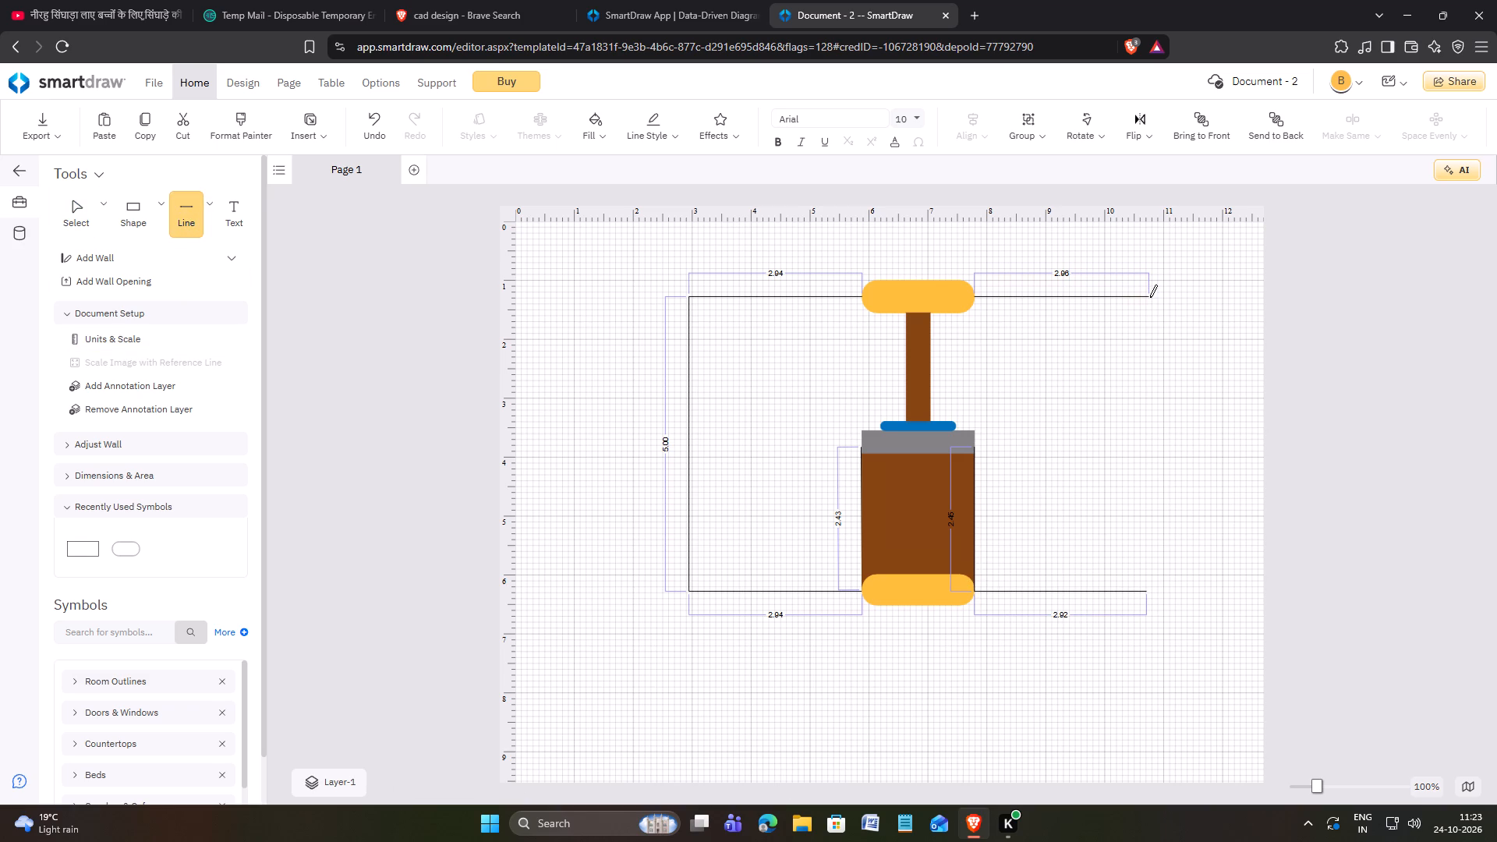
left_click_drag(1150, 297, 1153, 609)
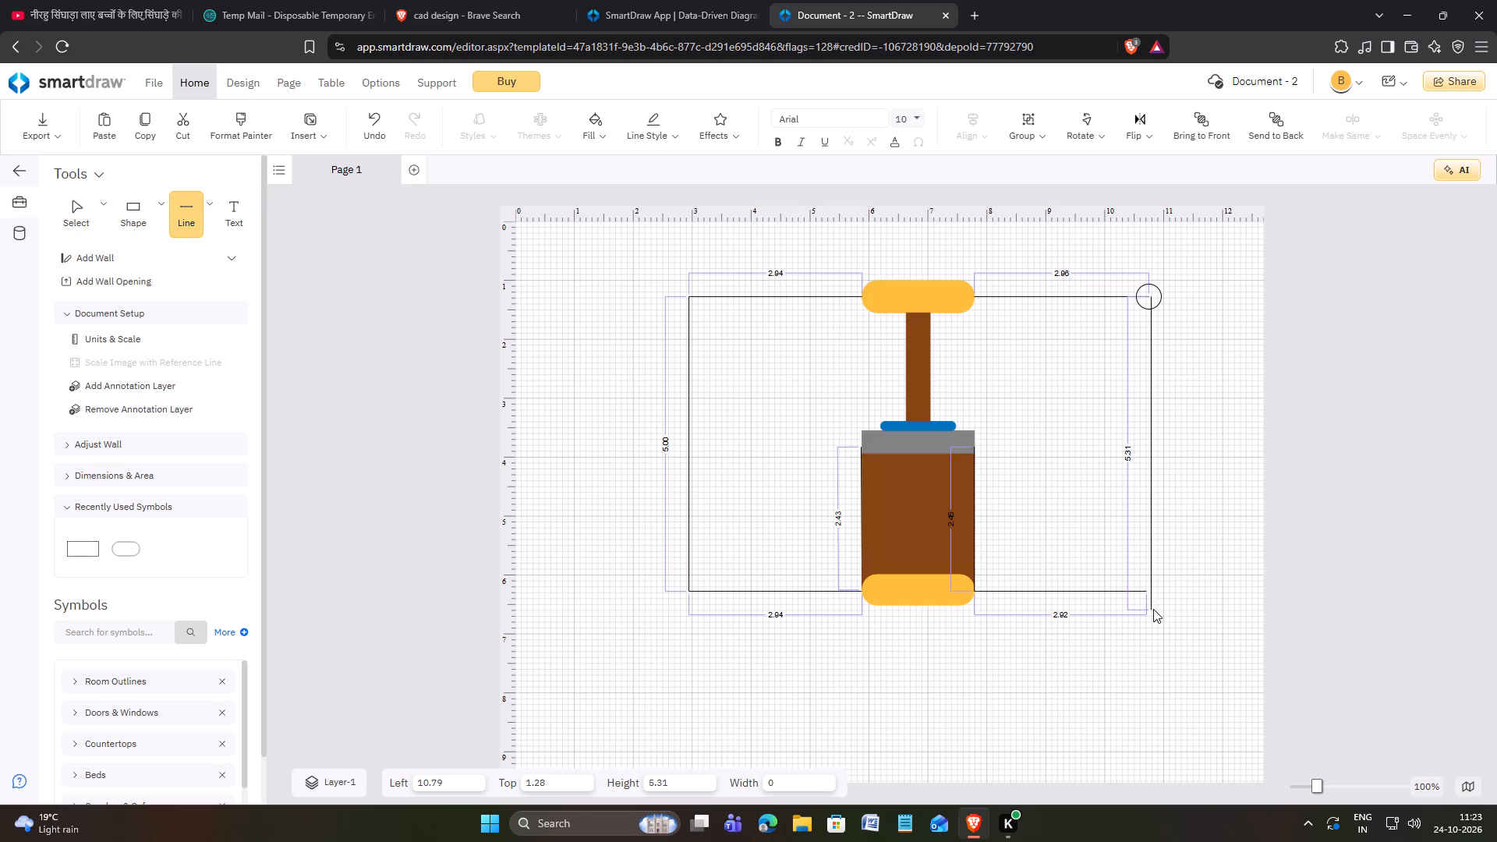
left_click_drag(1153, 609, 1150, 591)
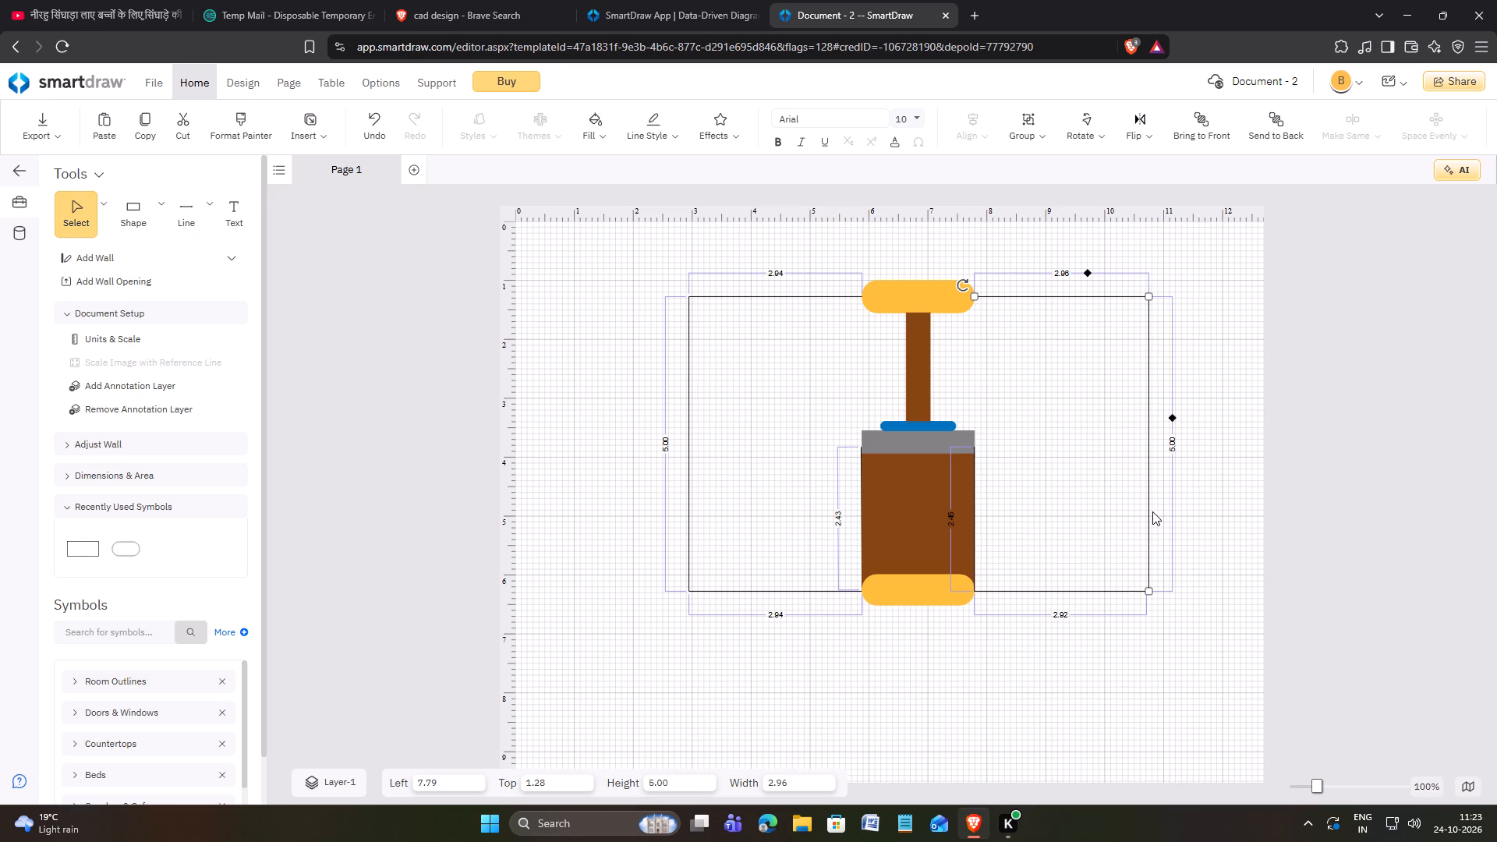
left_click(1148, 508)
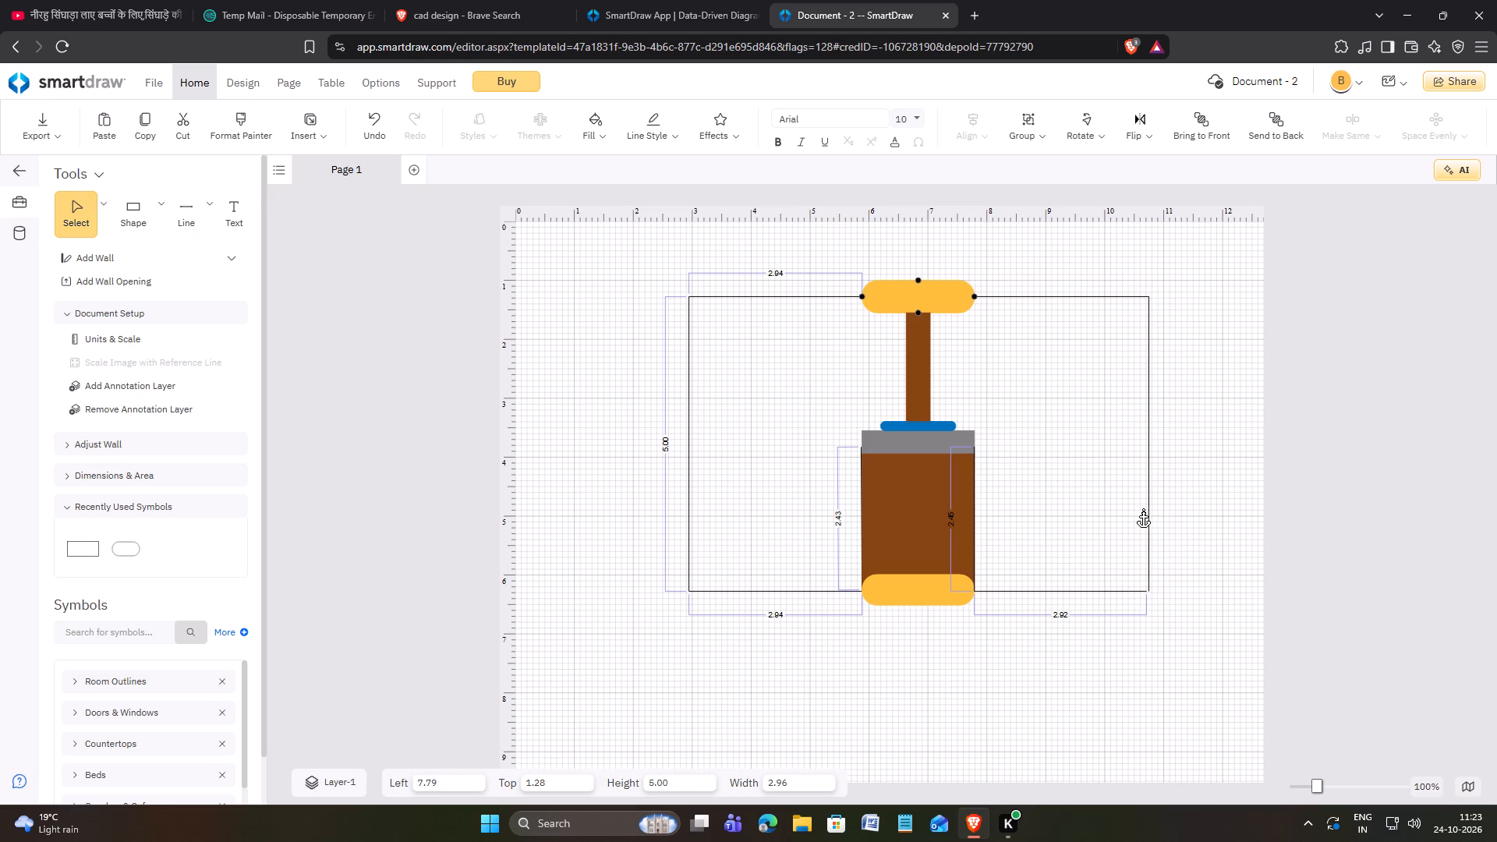
left_click(1213, 503)
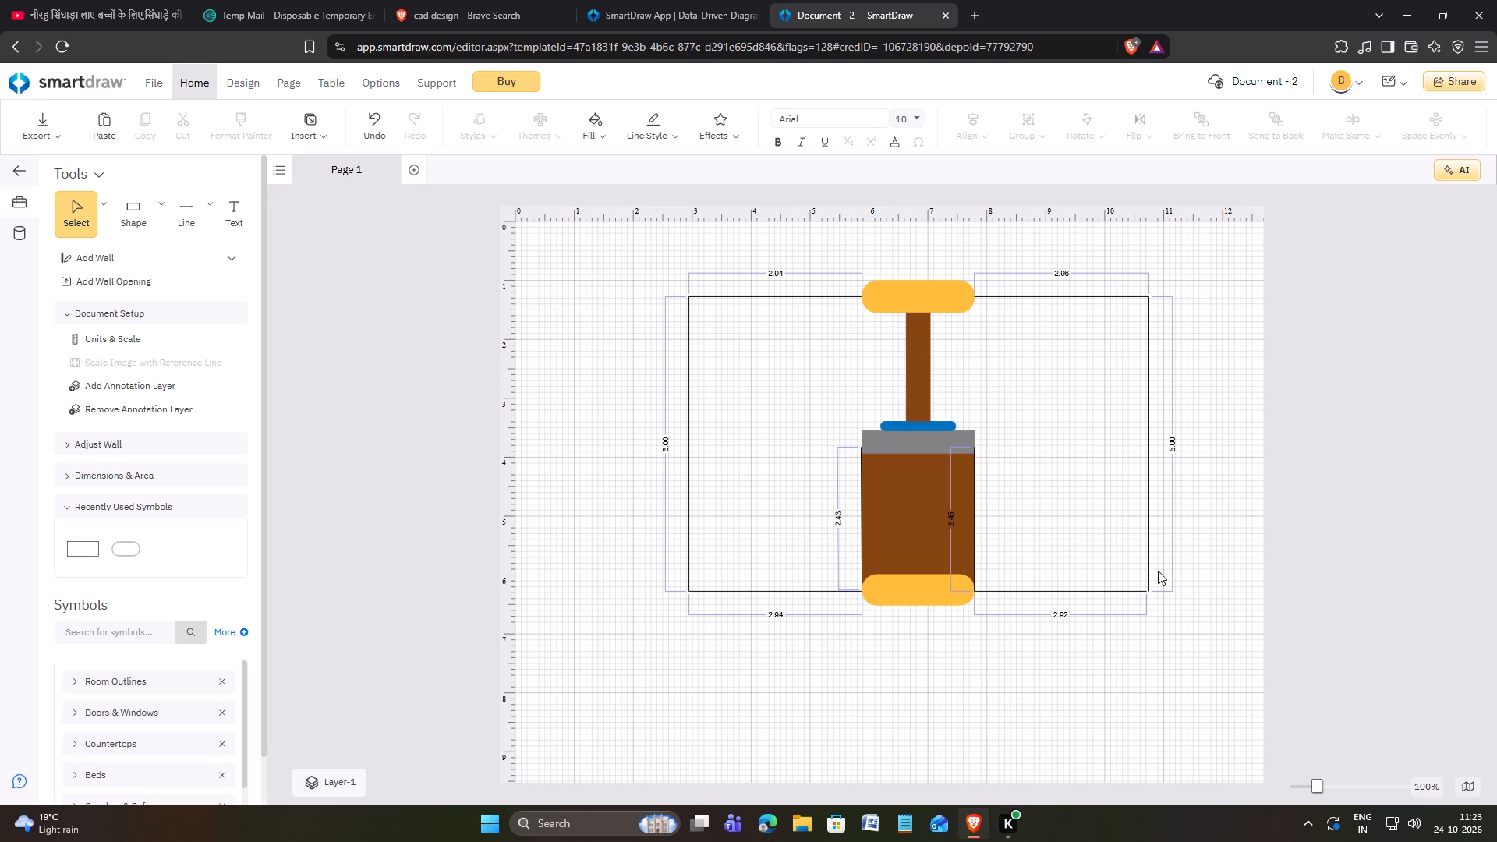
Extend the lower right-hand horizontal line to 2.96 so it meets the vertical line.
left_click(1142, 593)
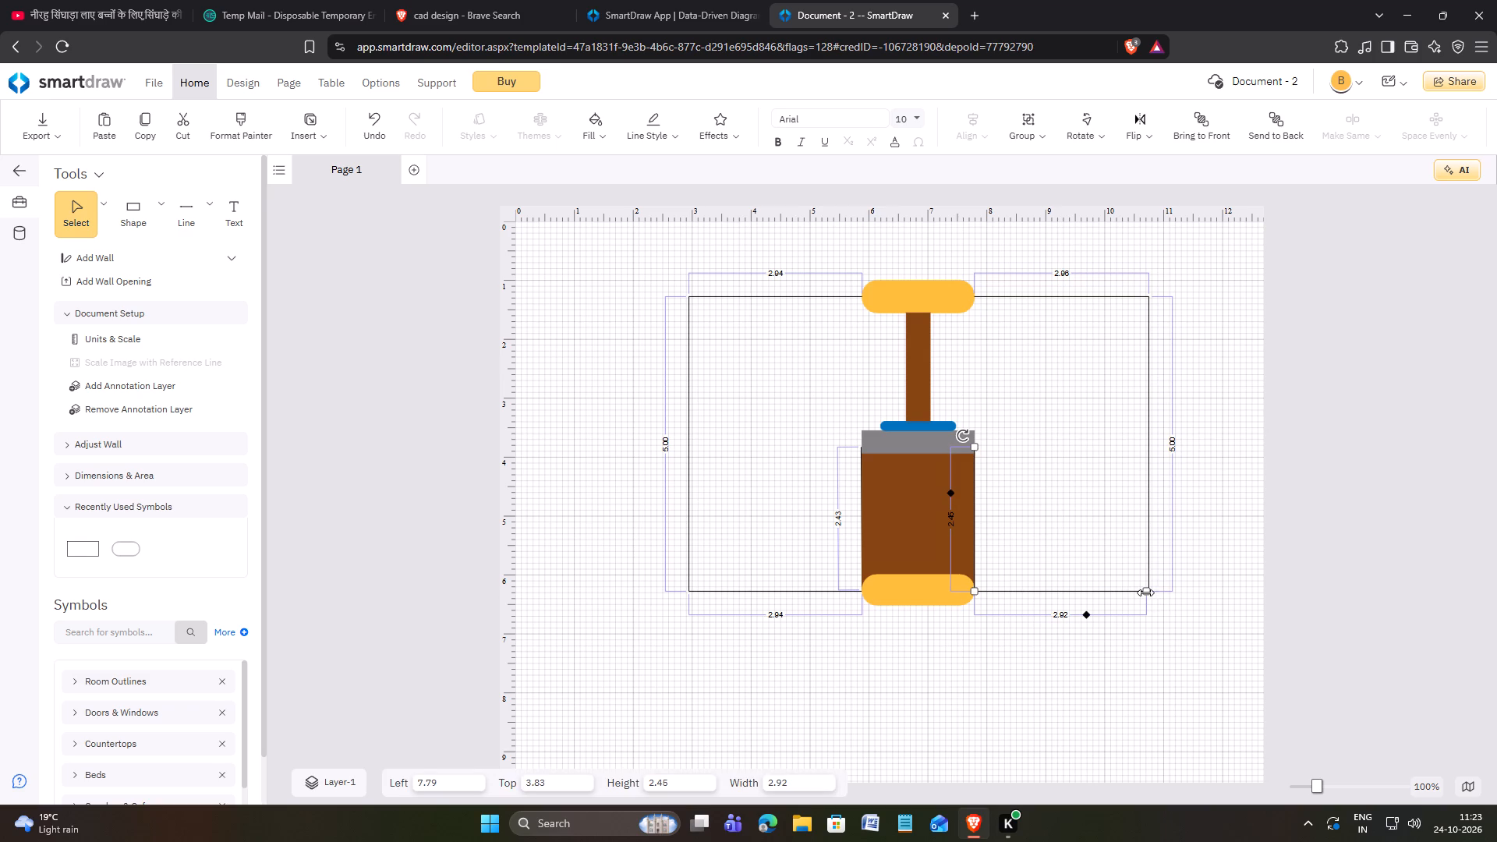
left_click(1145, 593)
left_click(1201, 587)
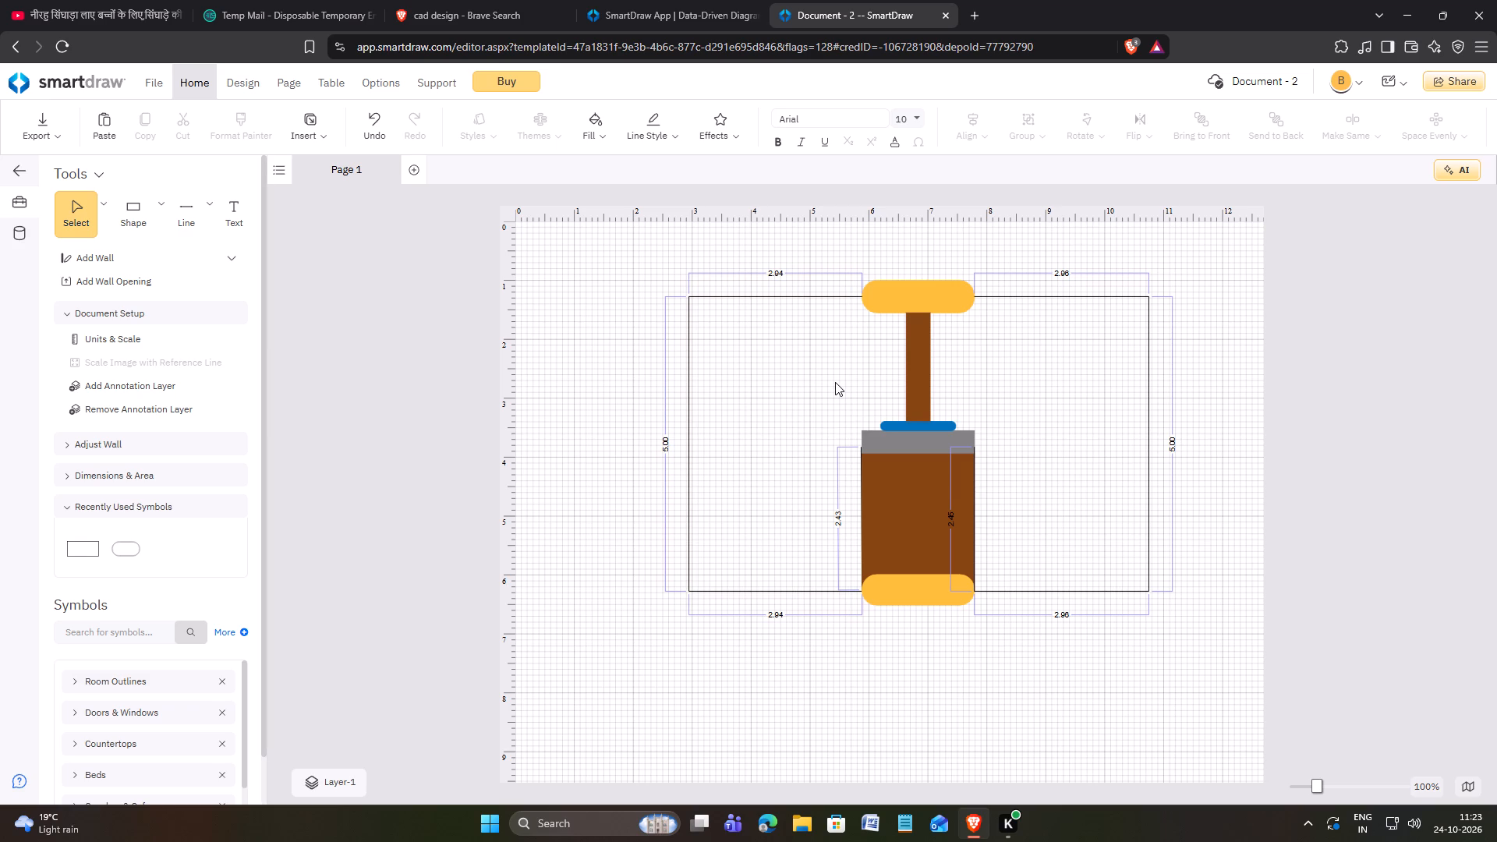
Add a brown rectangle 1.91 wide and about 2.28 high, extending down from the middle of the lower orange rounded shape.
left_click(165, 209)
left_click(194, 281)
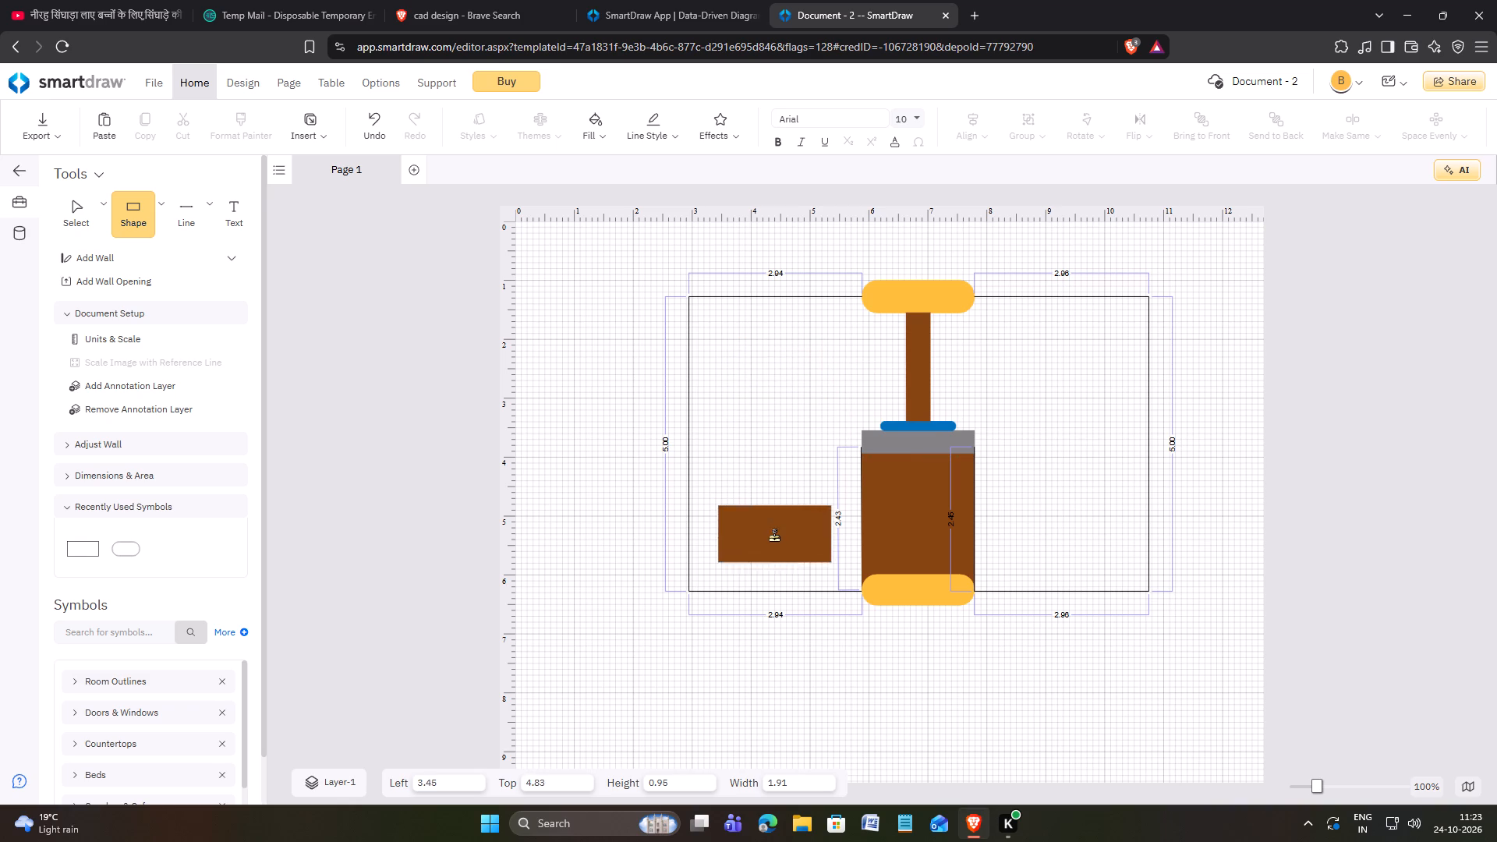
left_click(770, 563)
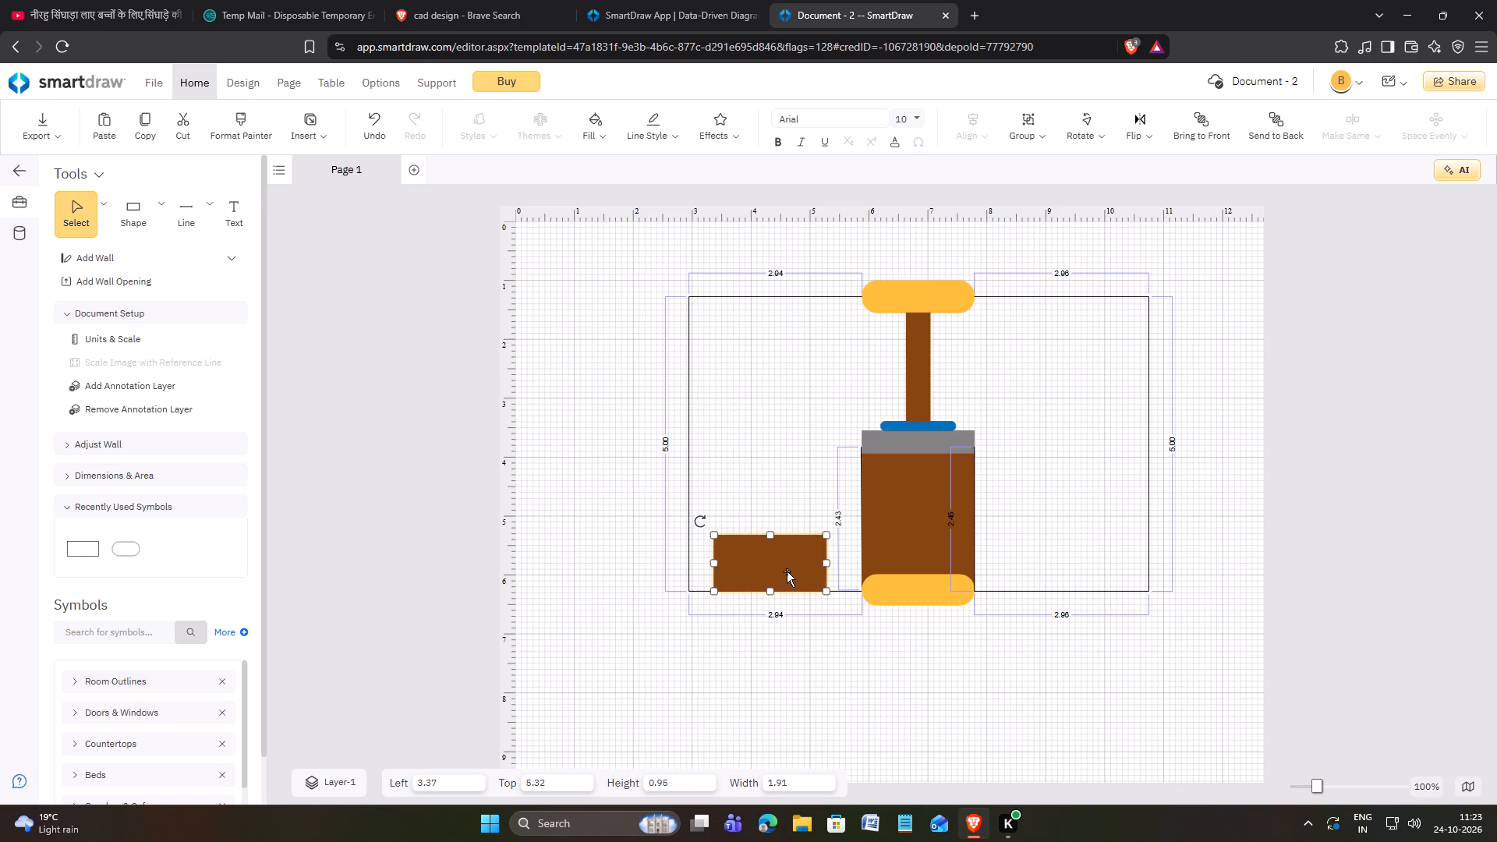
left_click(787, 571)
left_click_drag(787, 571, 940, 630)
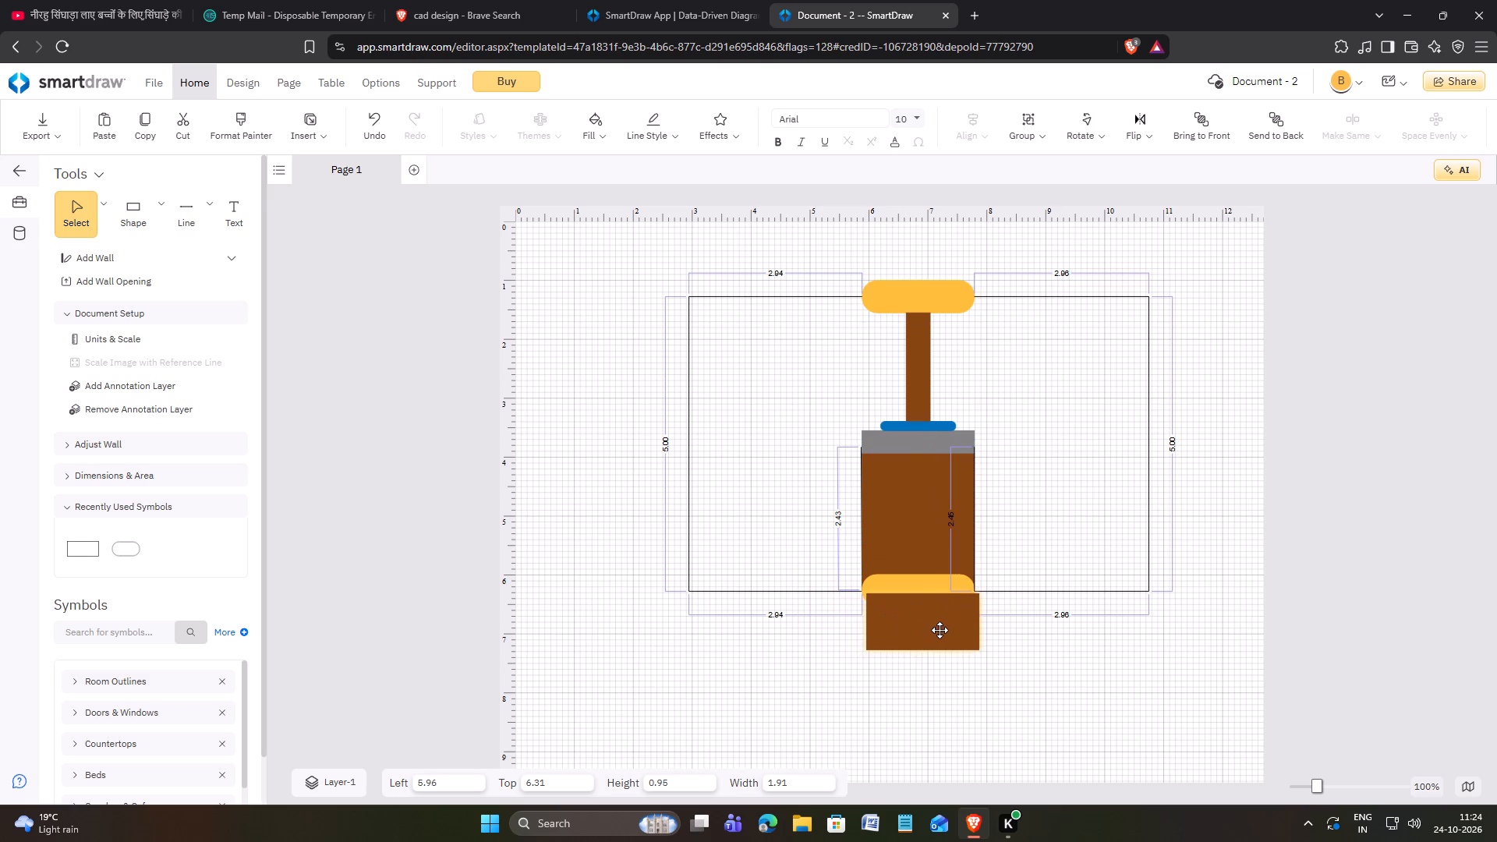
left_click_drag(940, 630, 935, 629)
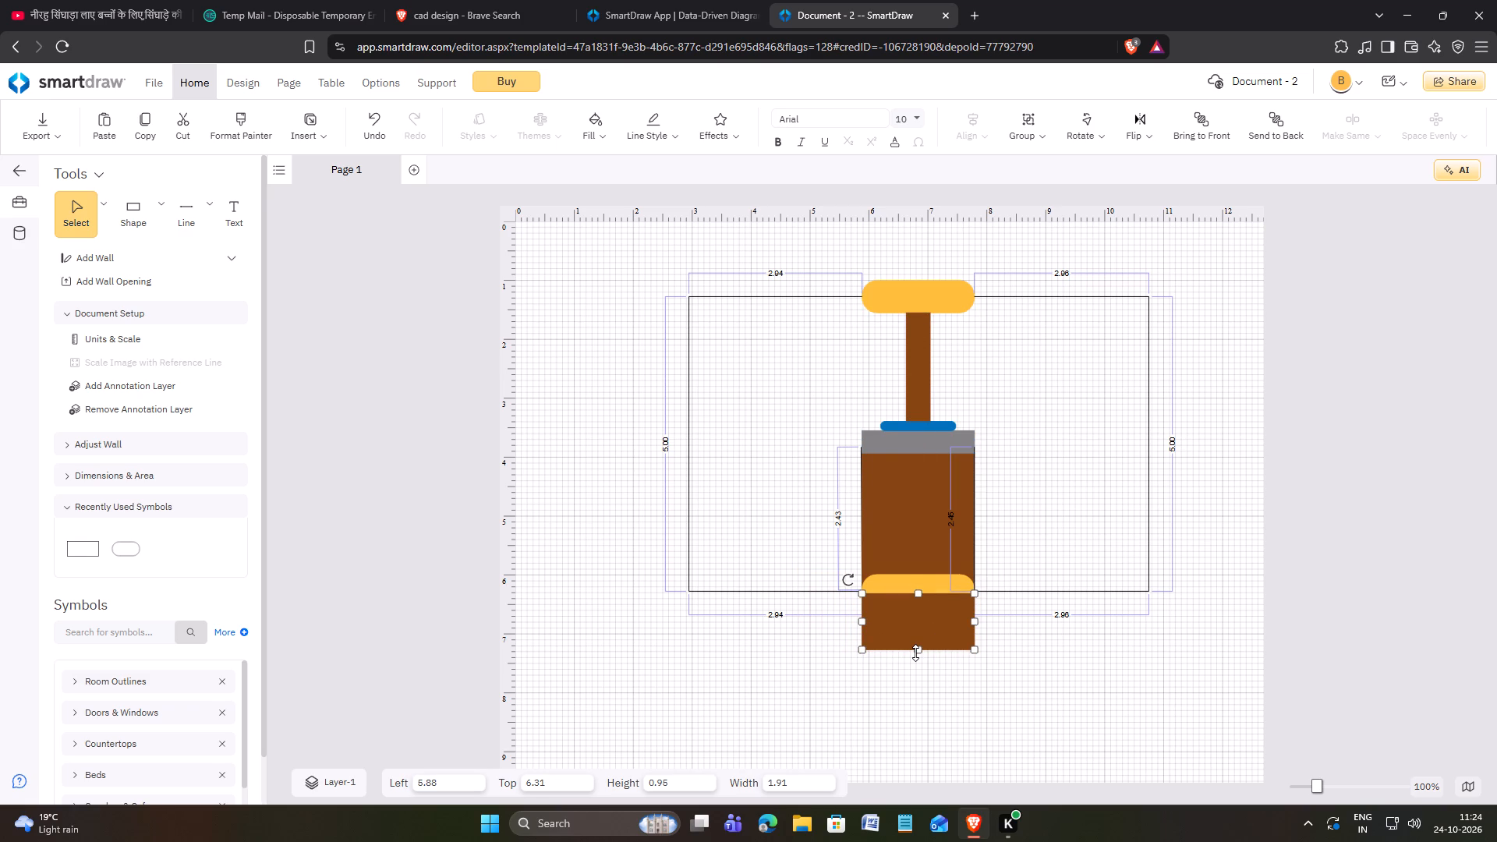
left_click_drag(916, 653, 921, 729)
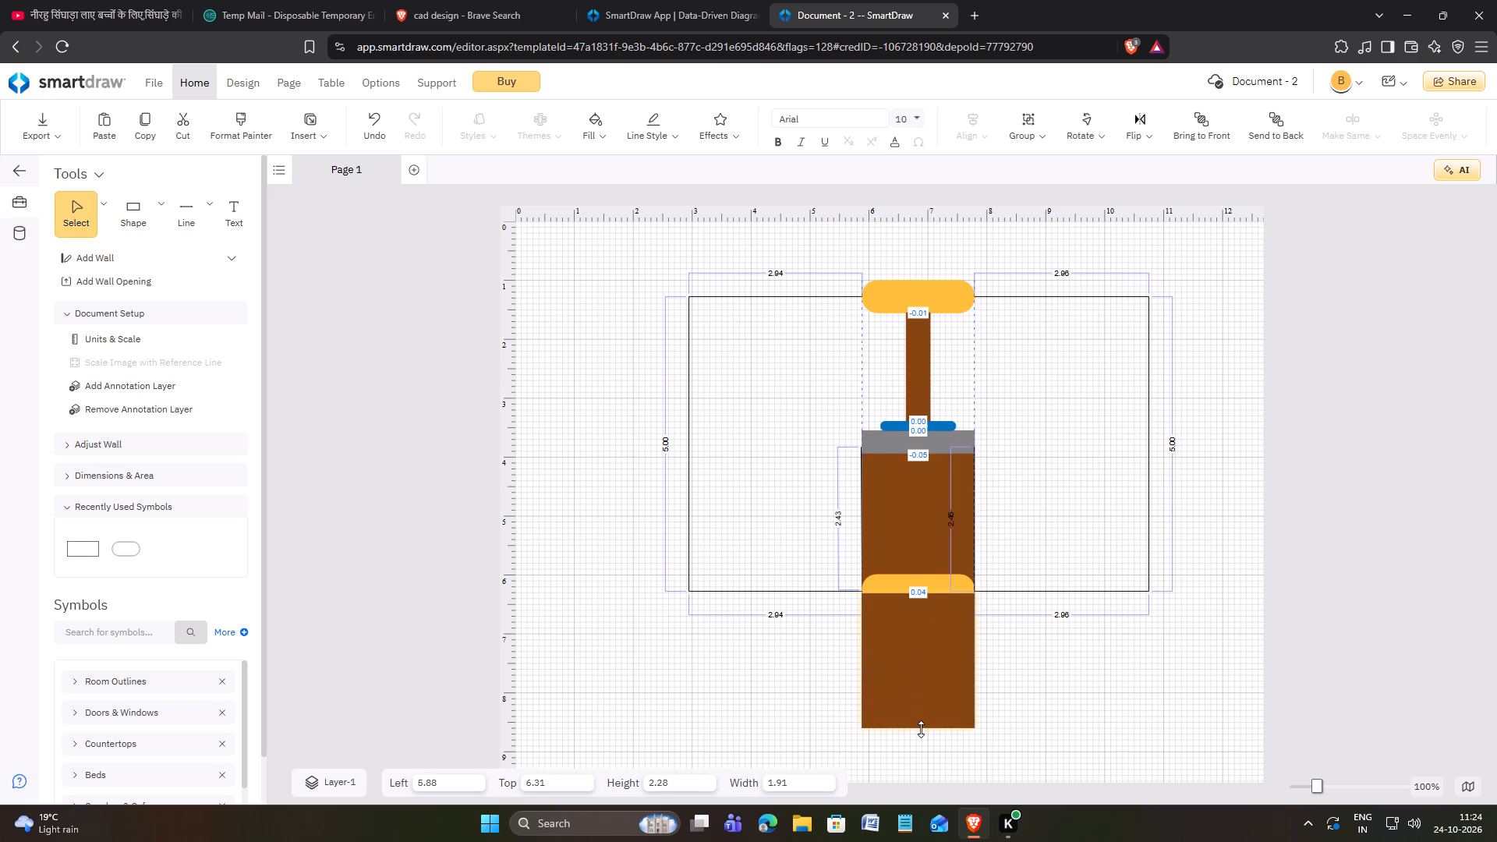
left_click_drag(921, 729, 922, 727)
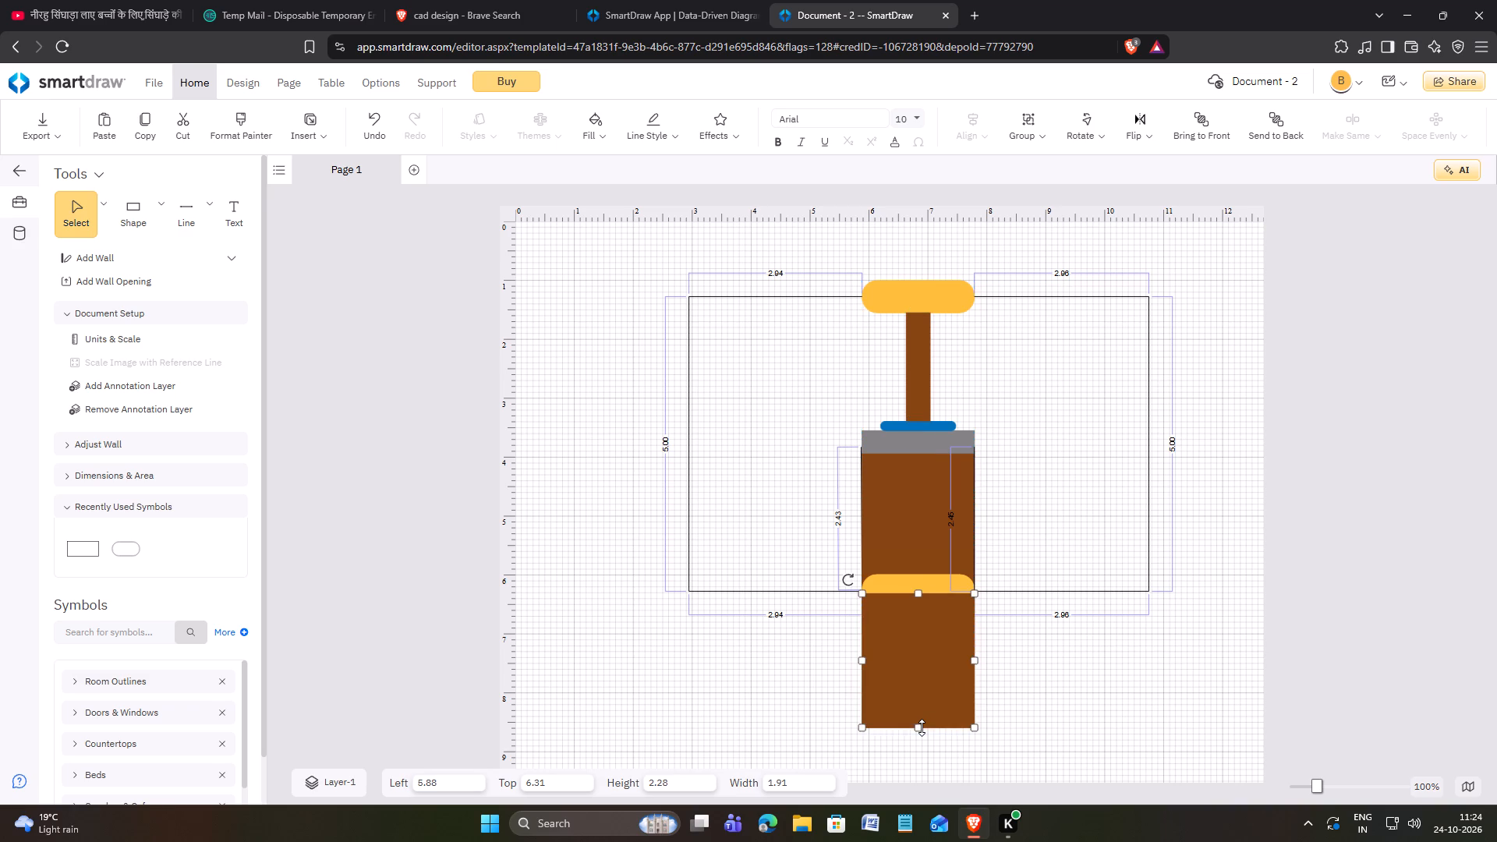
Send the new lower brown rectangle to the back, behind the orange rounded shape.
right_click(934, 678)
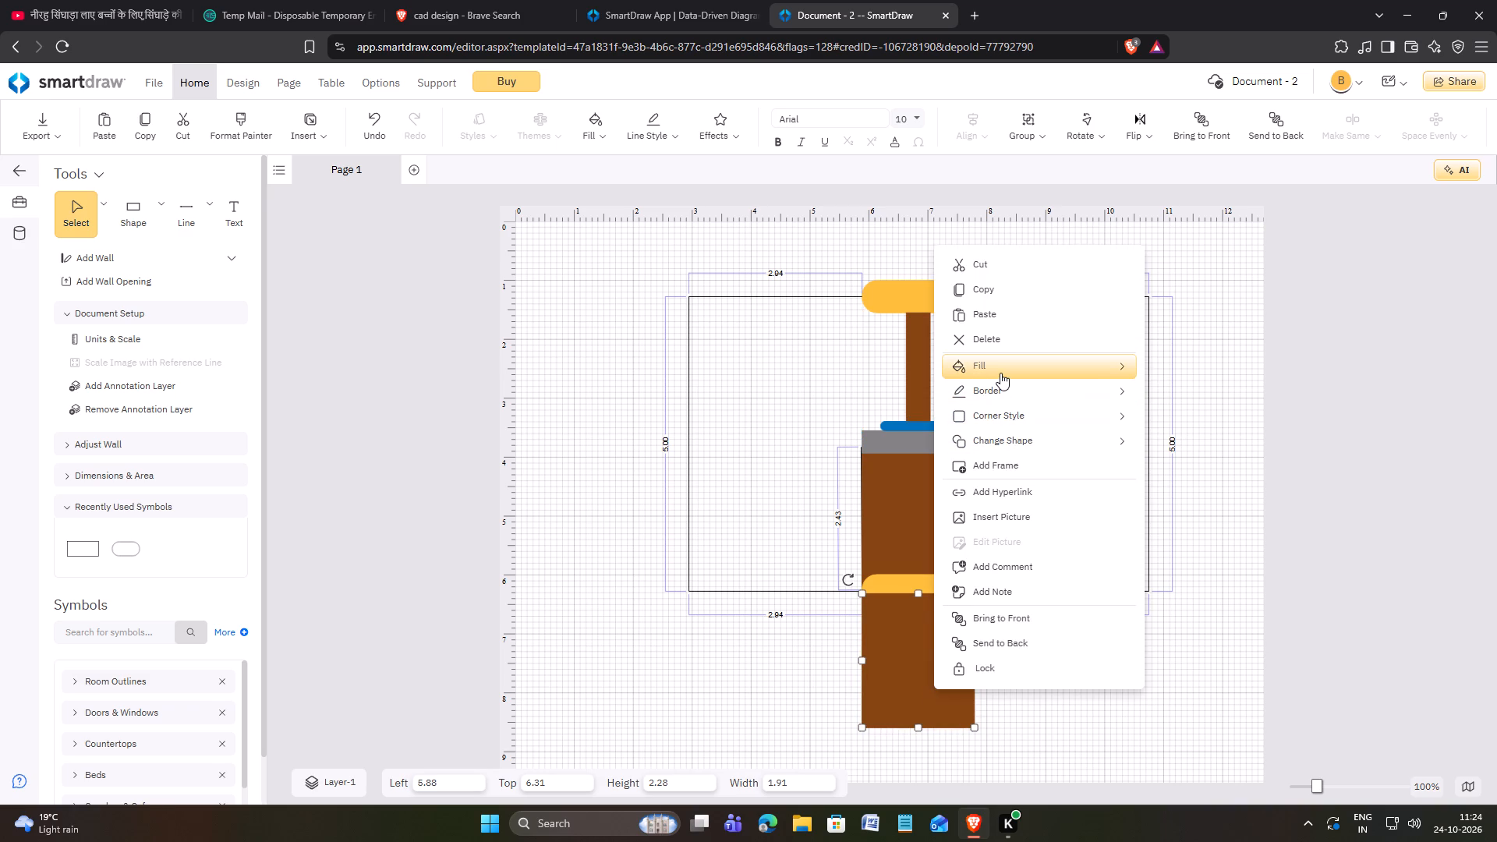
left_click(1026, 637)
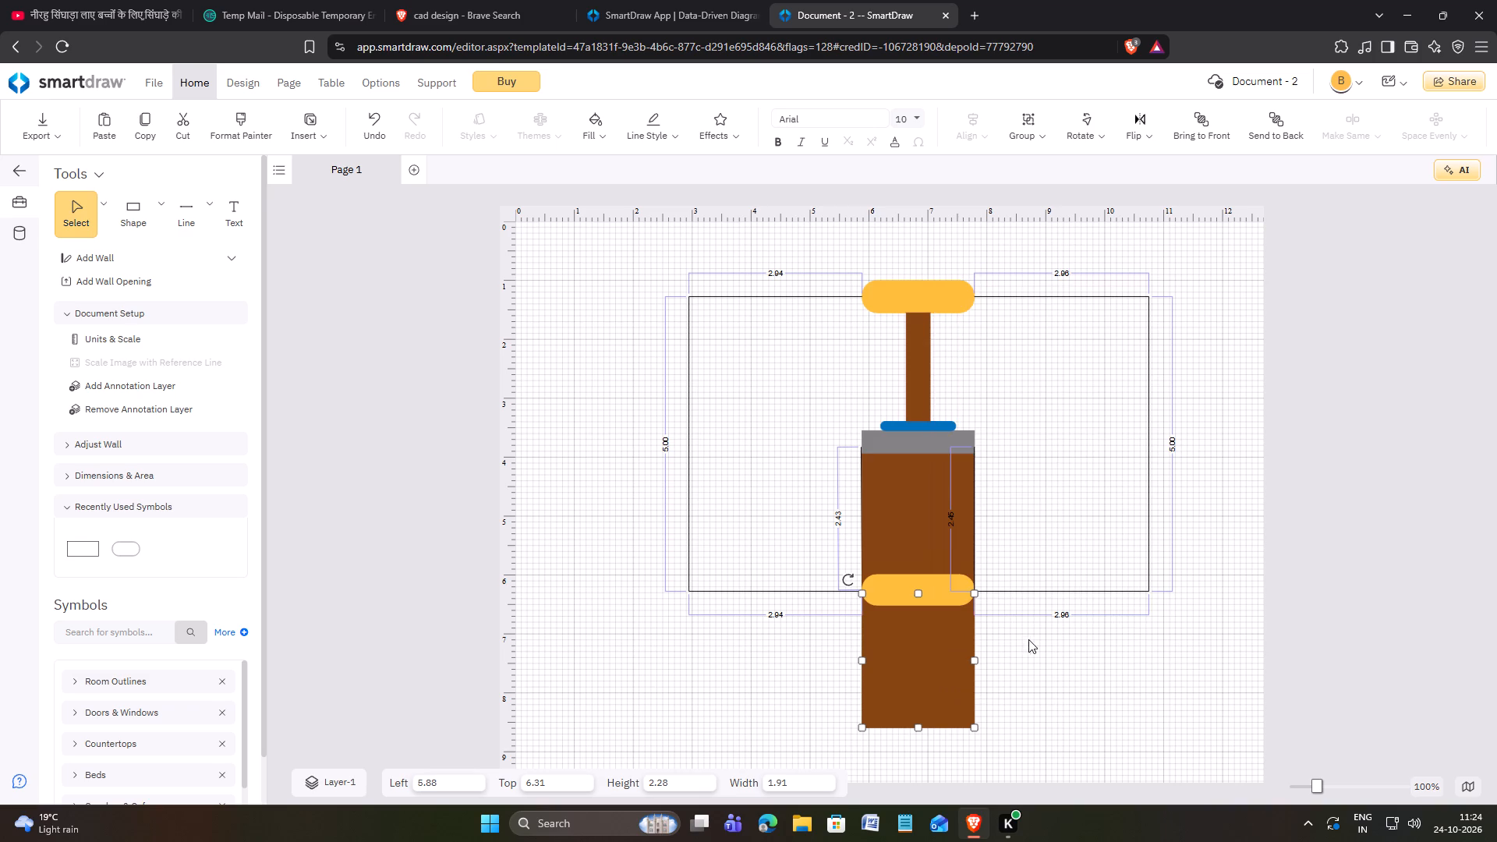
left_click(1033, 667)
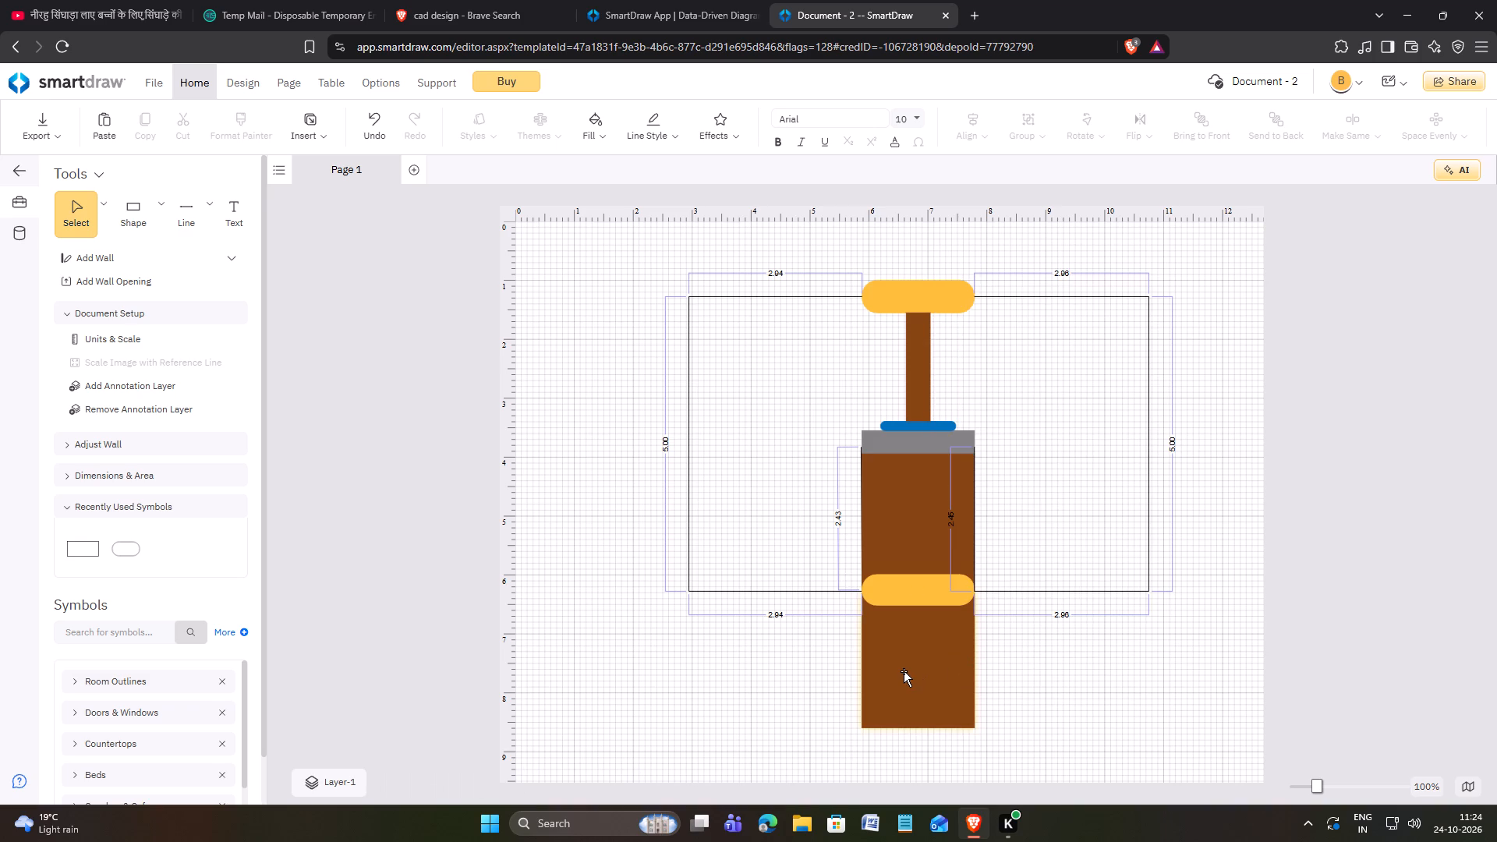
Add a 1.91 by 0.95 rectangle beside the lower brown rectangle, fill it grey and restyle its outline so no brown shows.
left_click(157, 209)
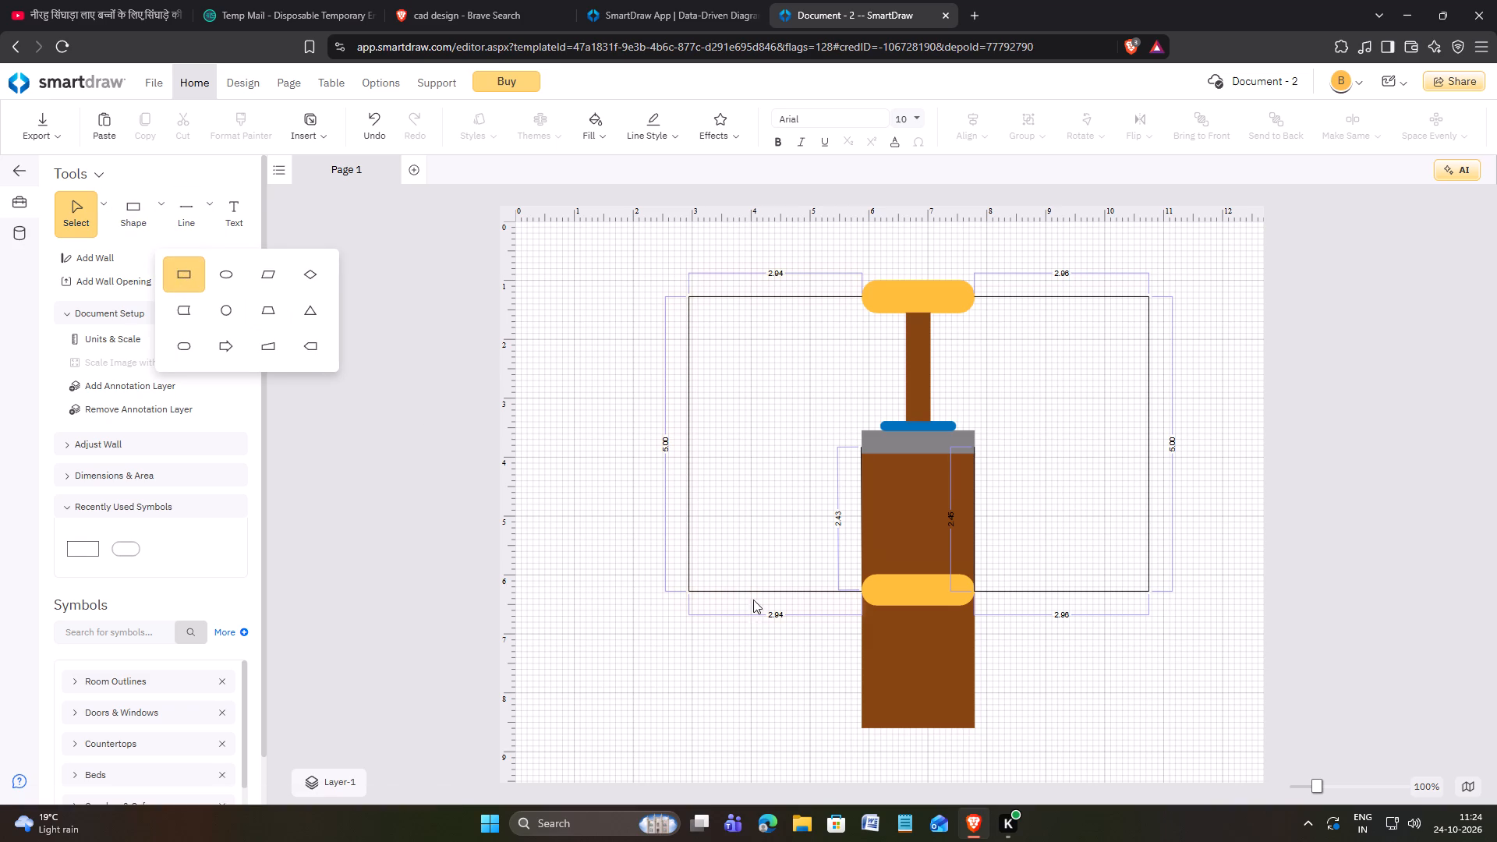
left_click(200, 278)
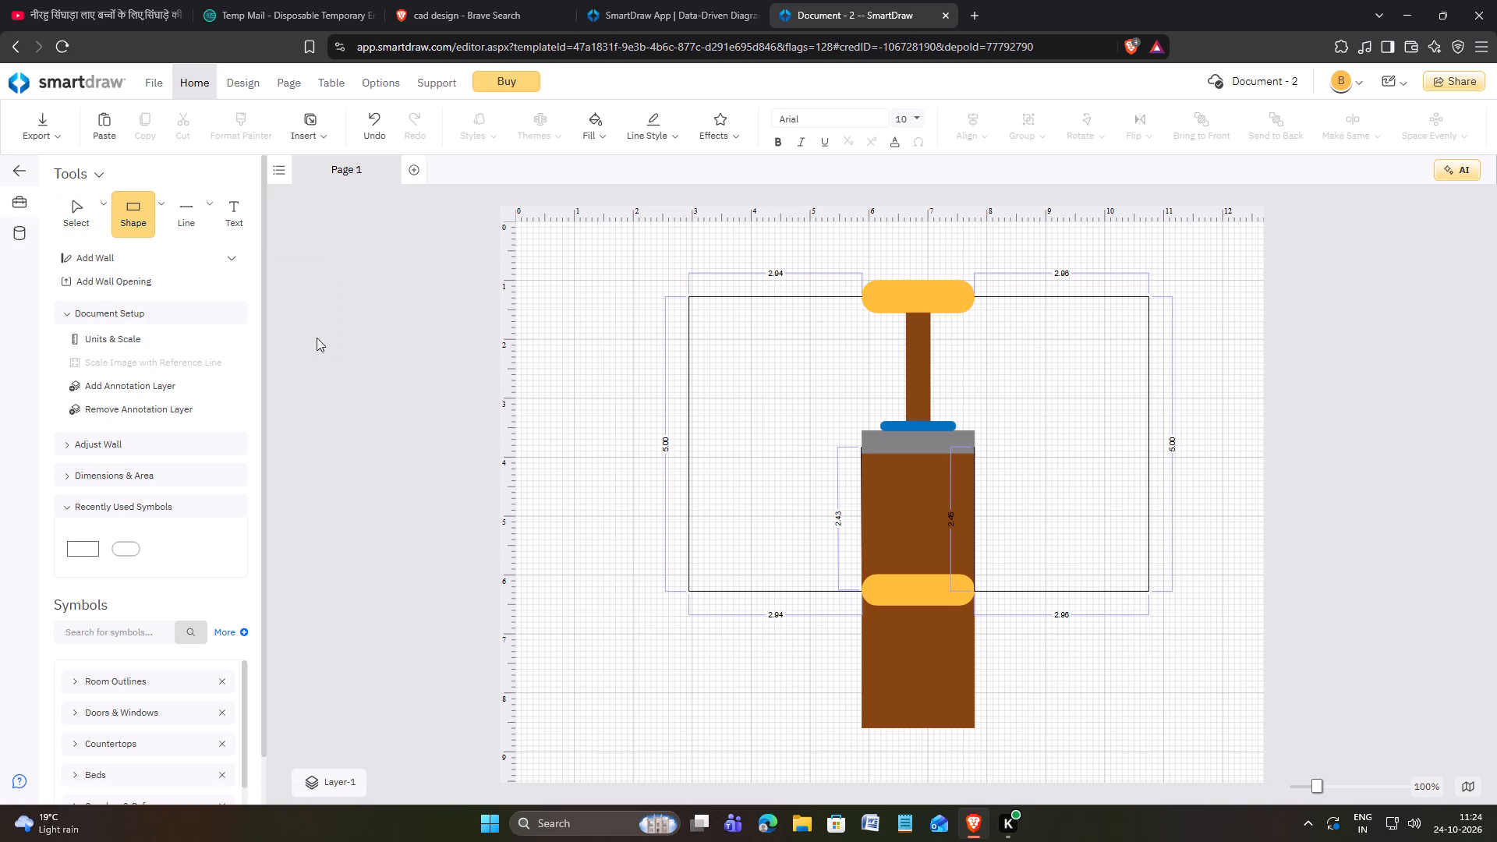
left_click(759, 635)
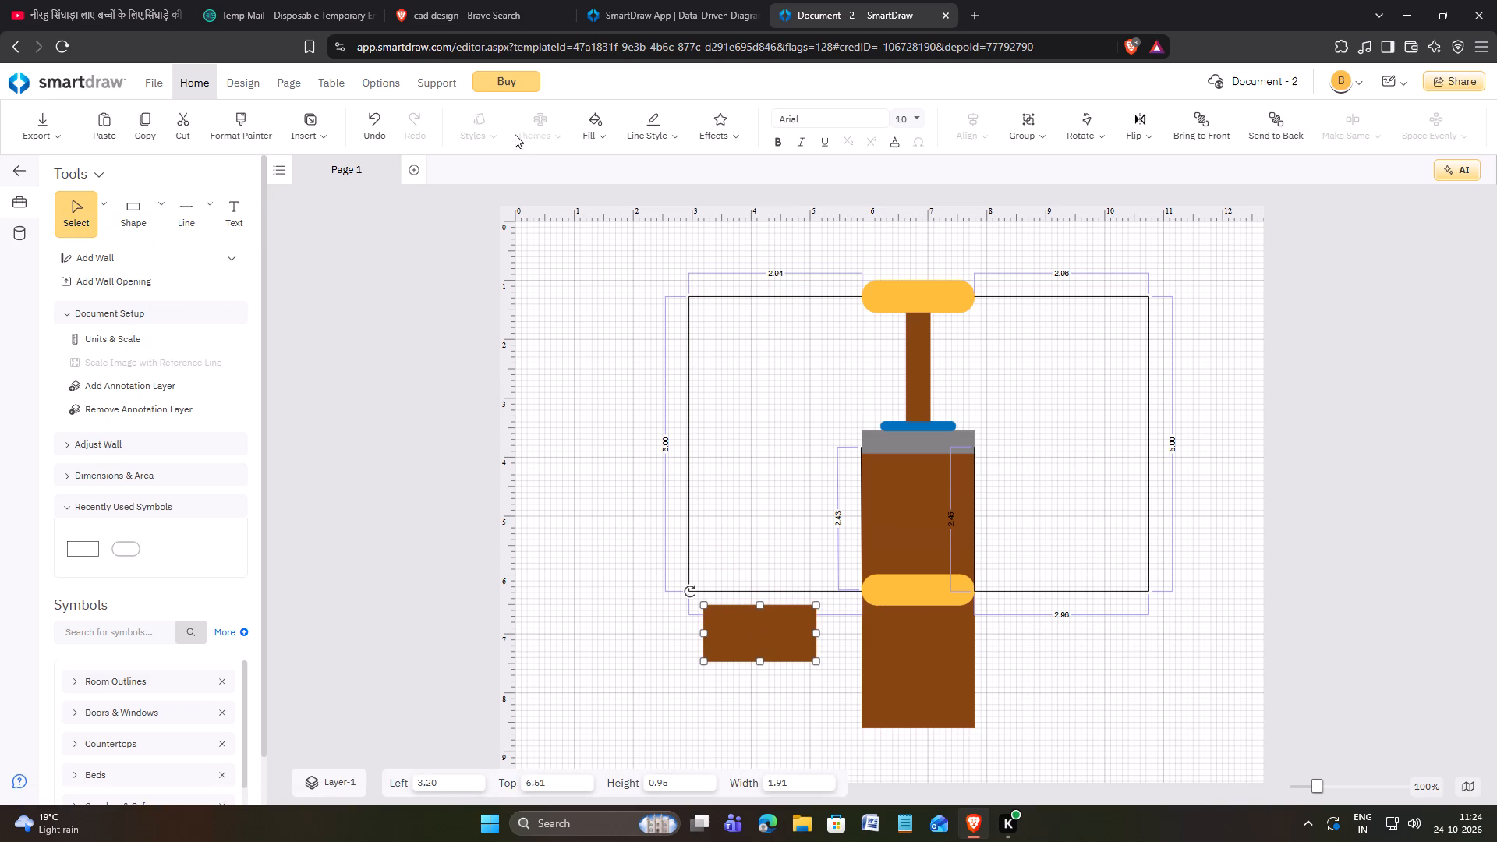
left_click(596, 140)
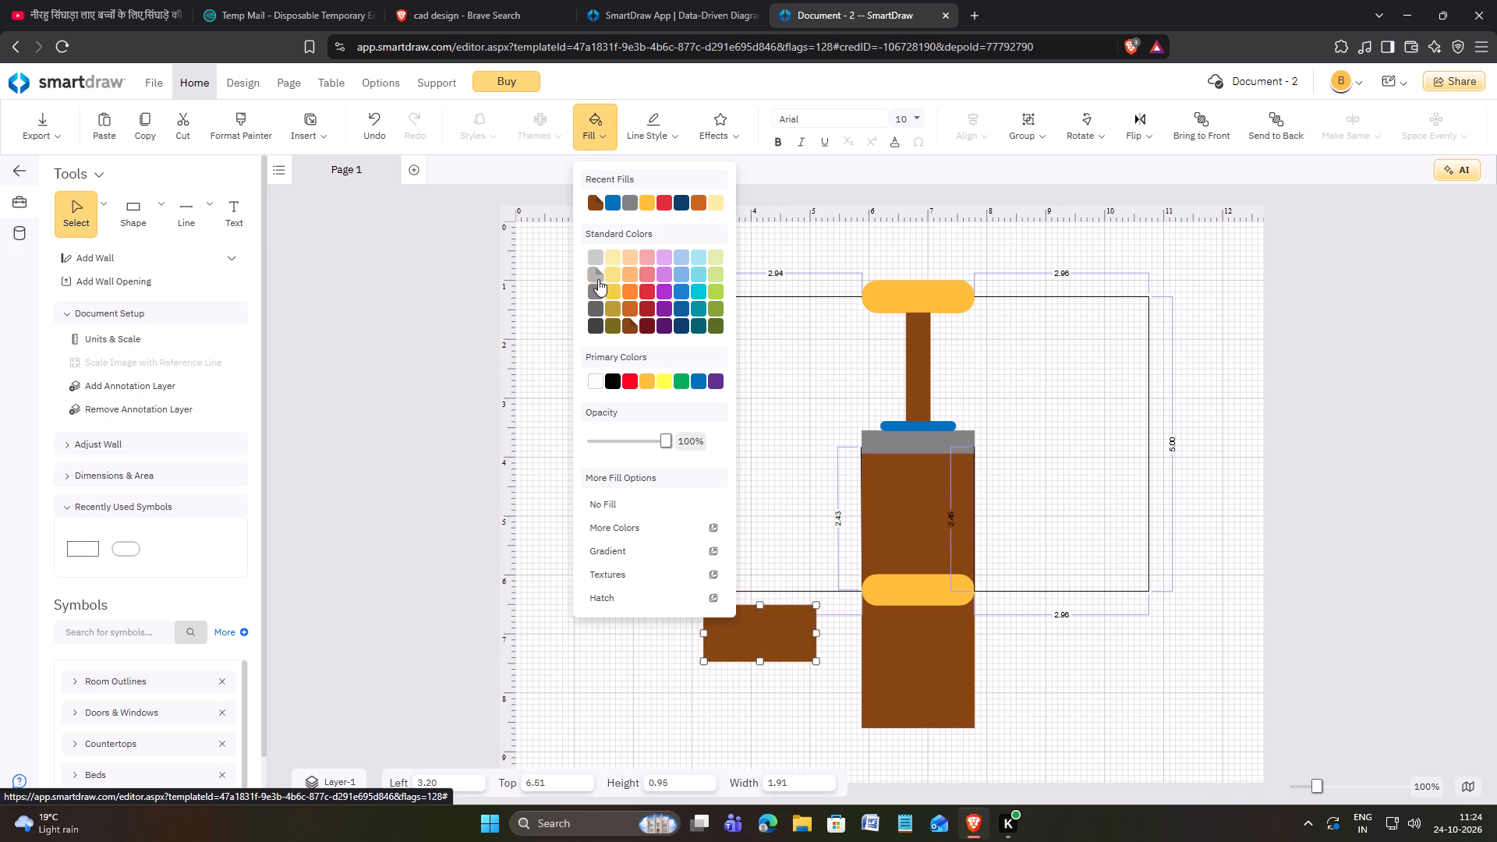
left_click(597, 292)
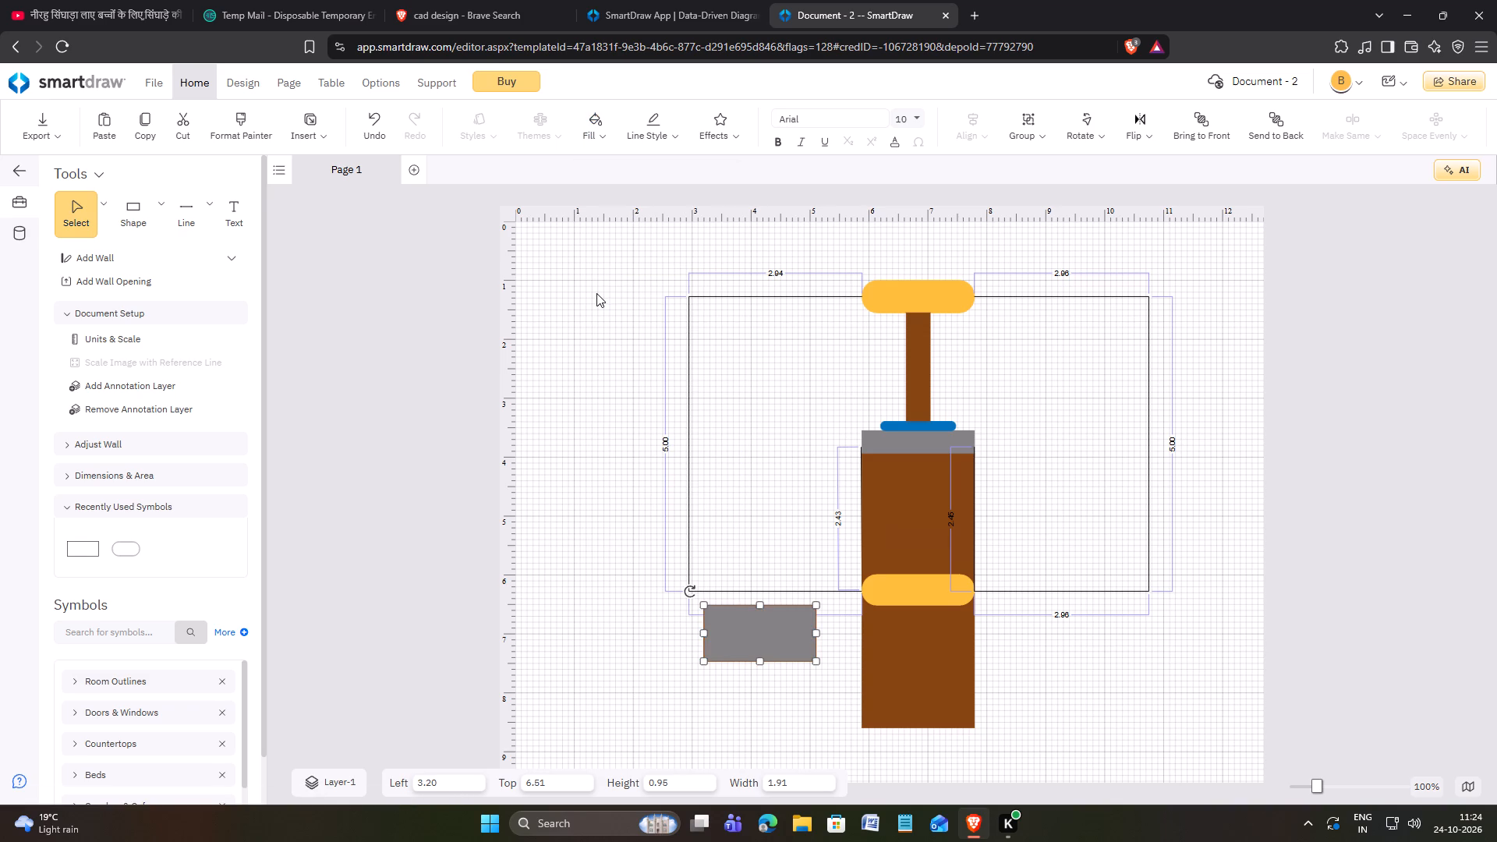
left_click(656, 134)
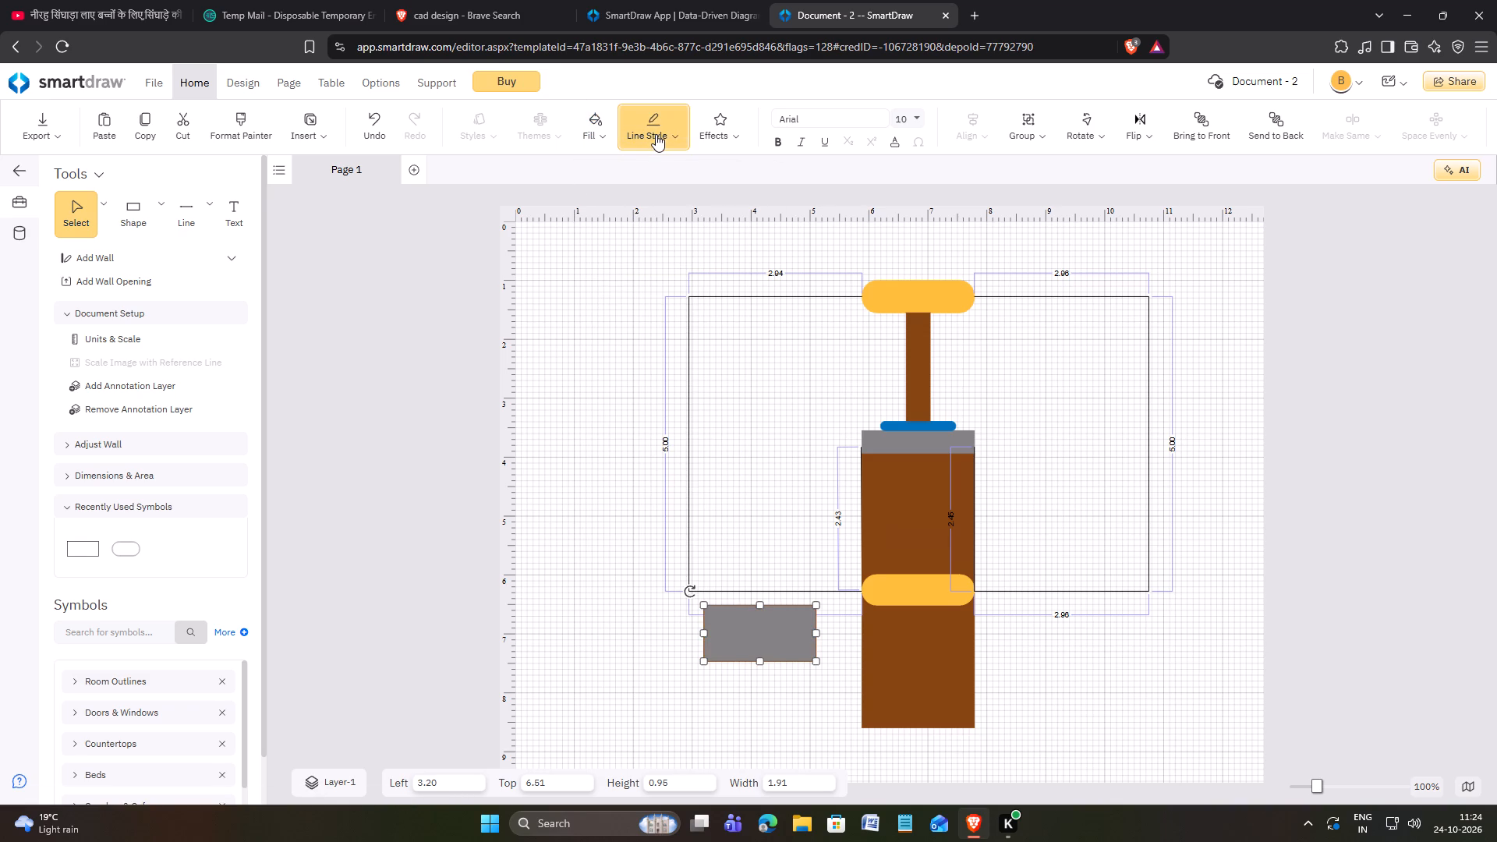
left_click(637, 338)
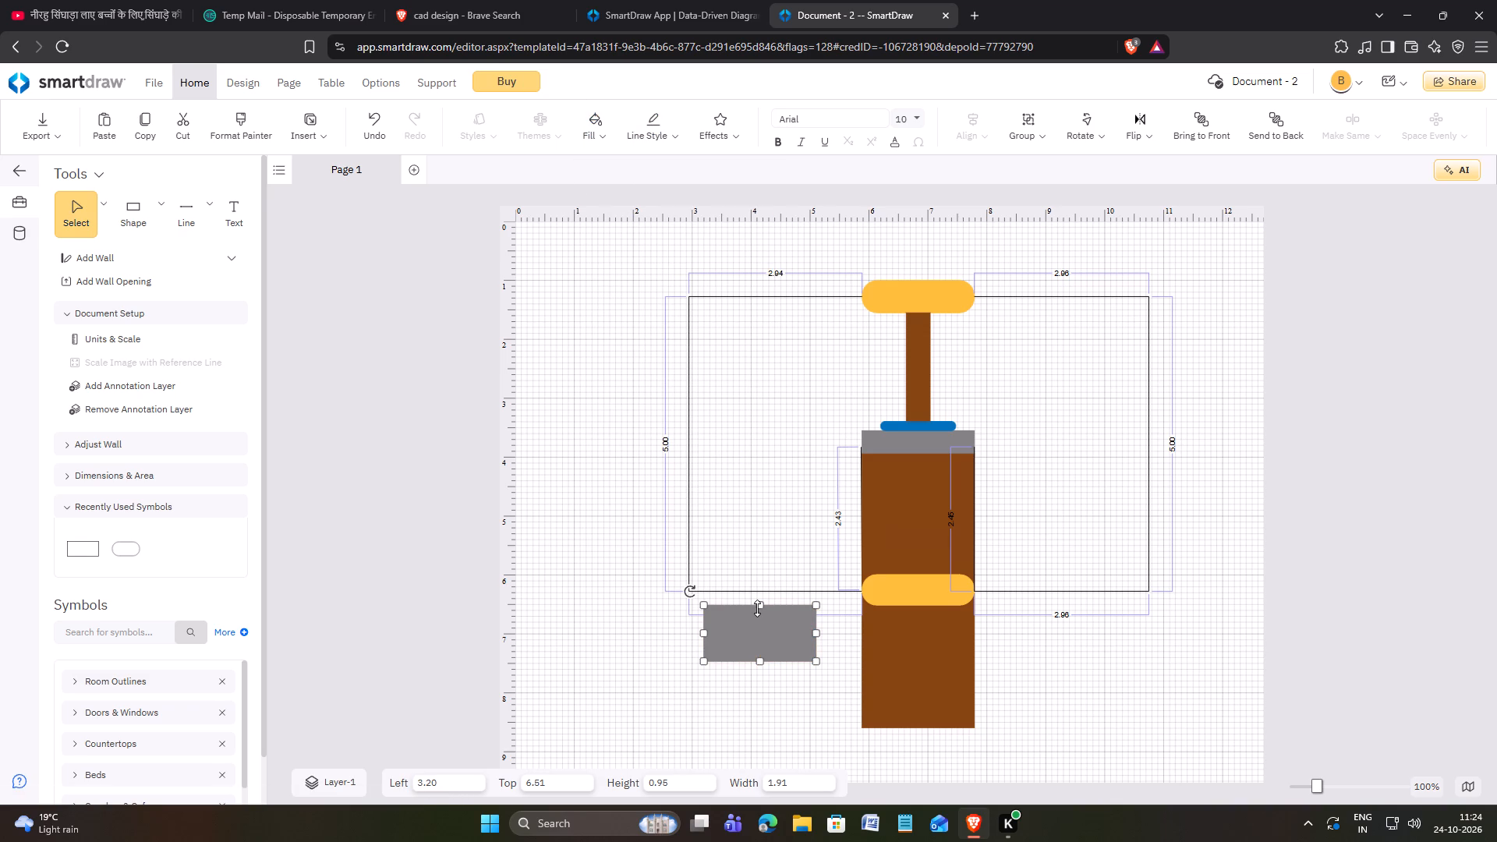
Reduce the new grey rectangle to about 0.40 high and align it over the bottom end of the lower brown rectangle.
left_click_drag(757, 607, 756, 632)
left_click_drag(789, 647, 915, 713)
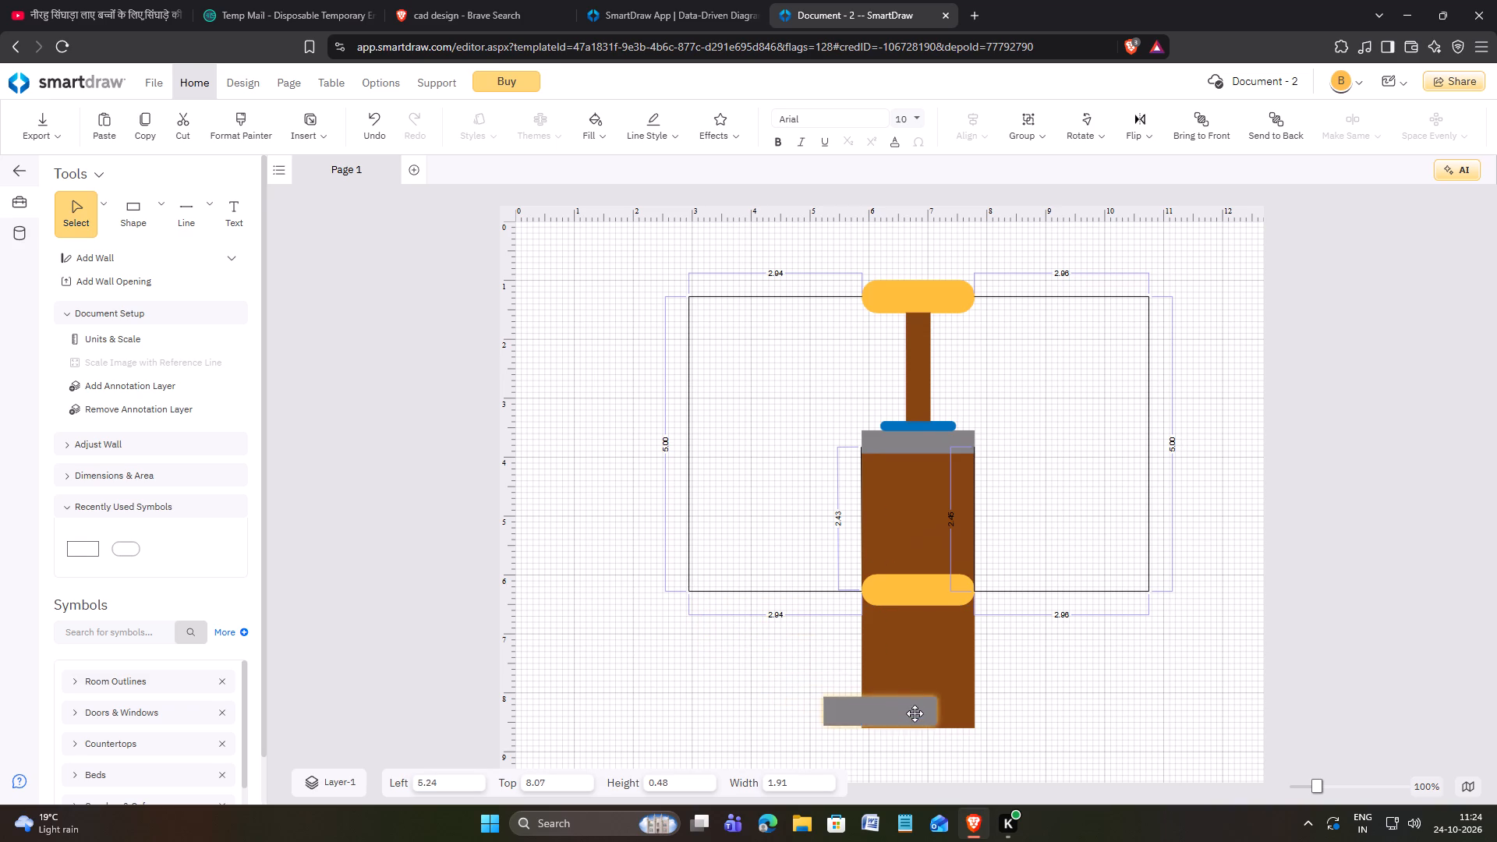
left_click_drag(915, 713, 946, 720)
left_click(922, 734)
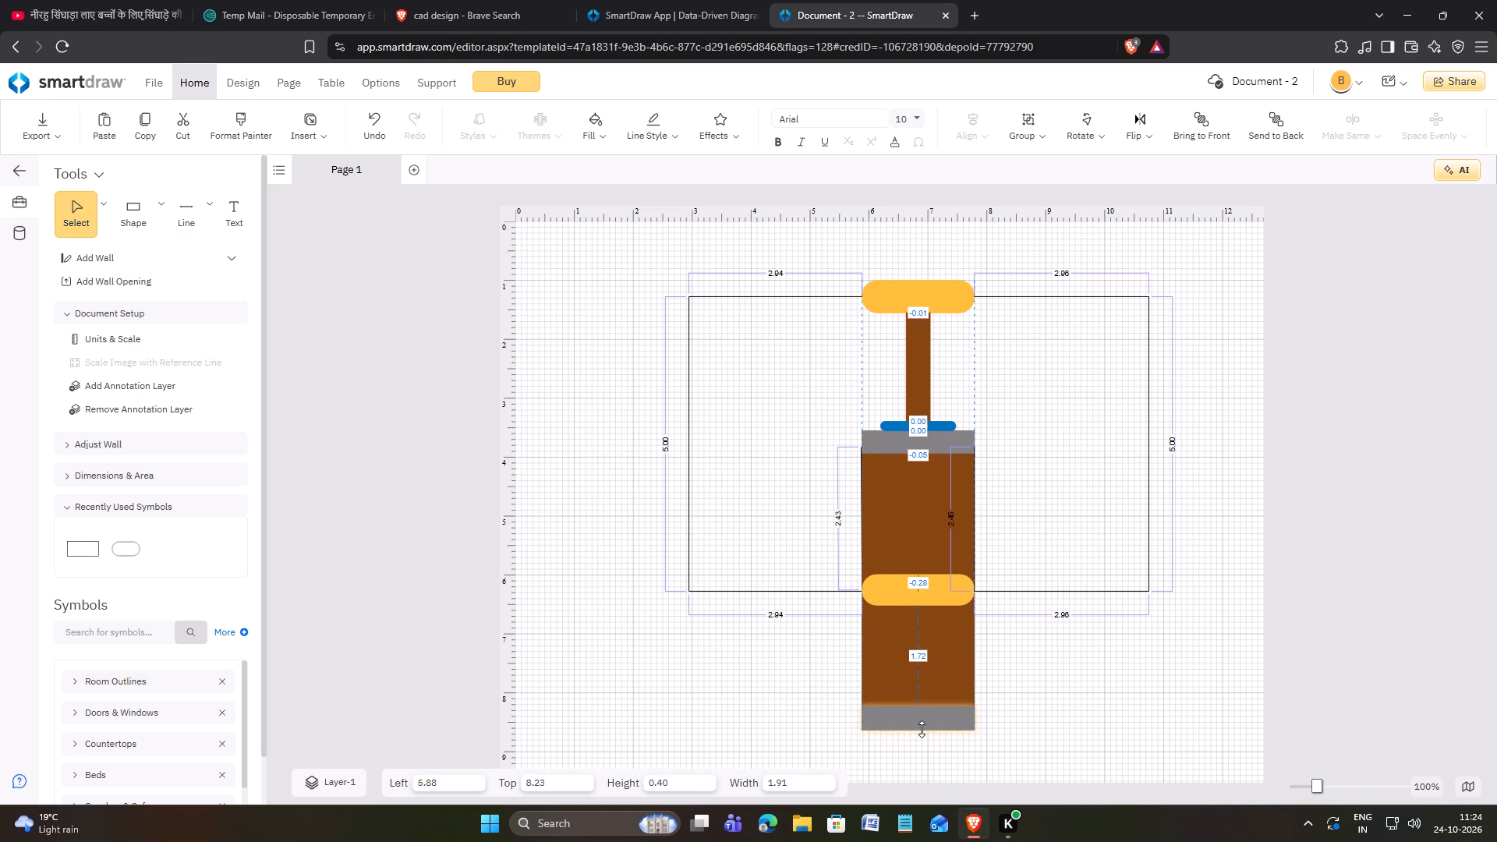
left_click(1092, 670)
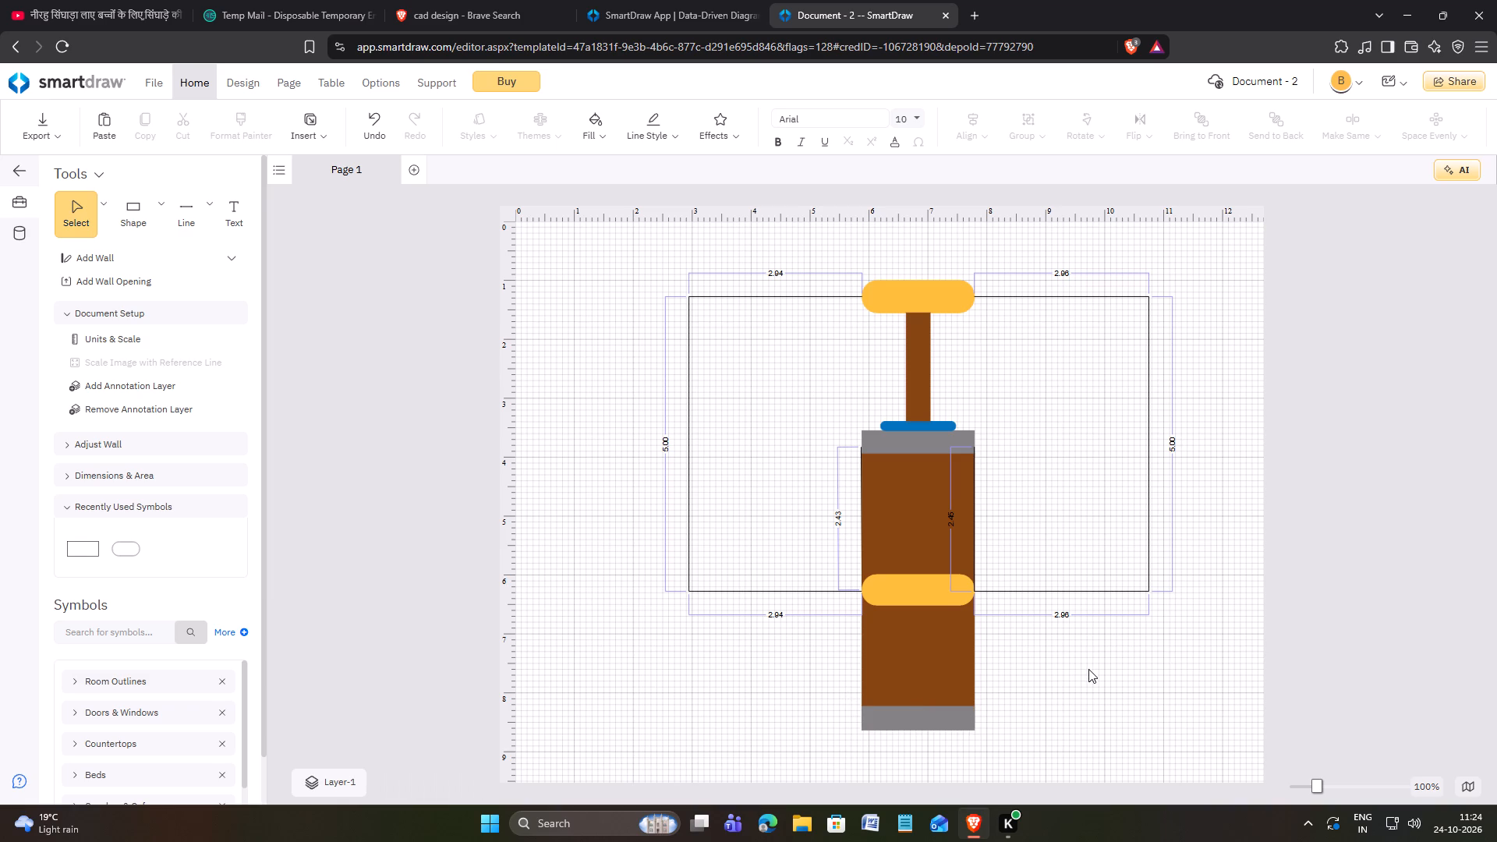
Add a rounded shape 1.35 wide and about 0.16 high, centred against the bottom edge of the lower grey rectangle.
left_click(161, 207)
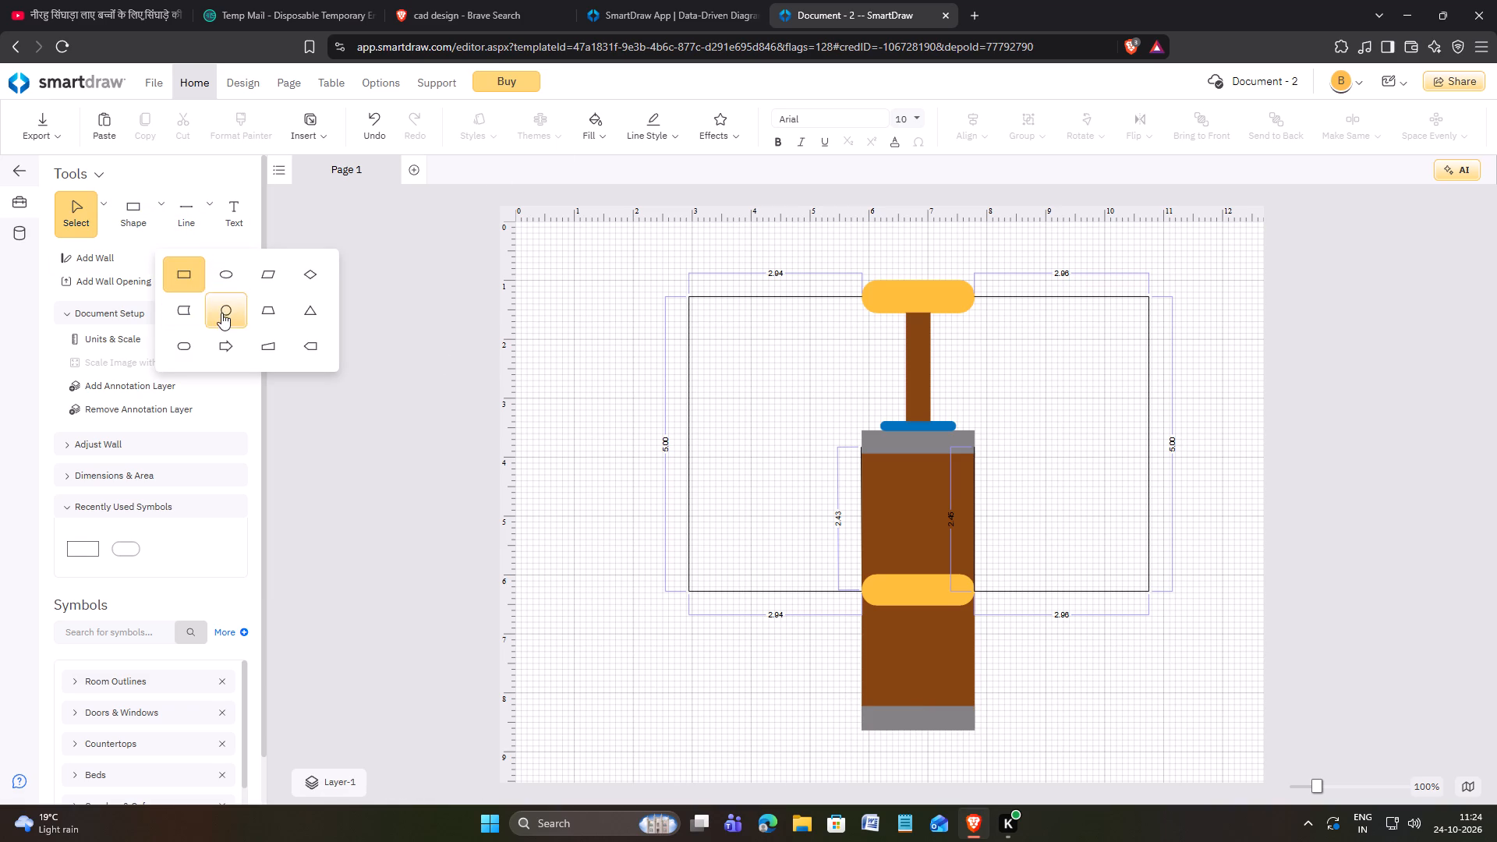
left_click(187, 342)
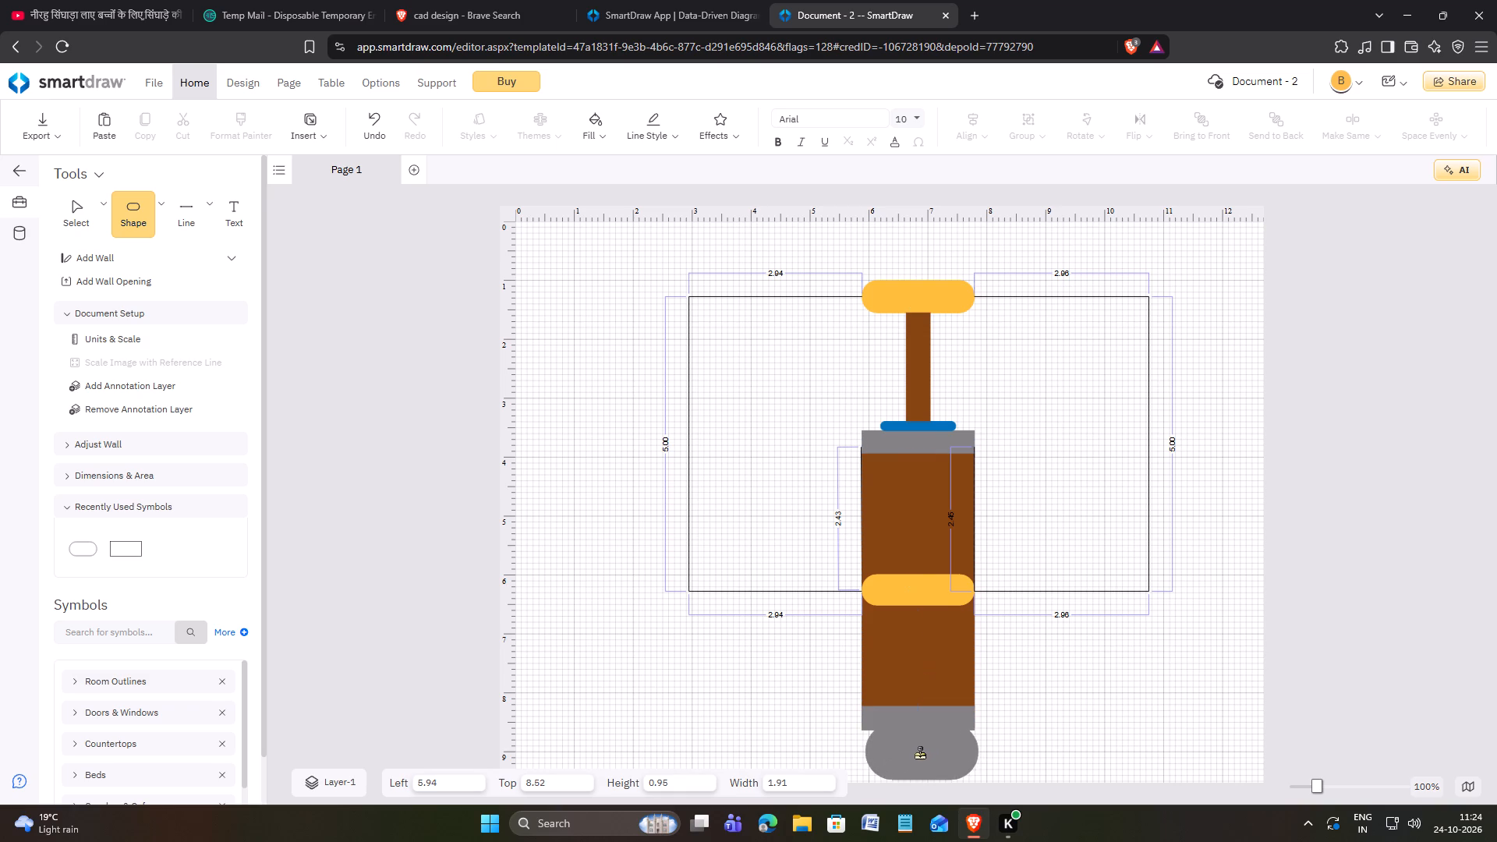
left_click(920, 754)
scroll(1081, 667, "down", 3)
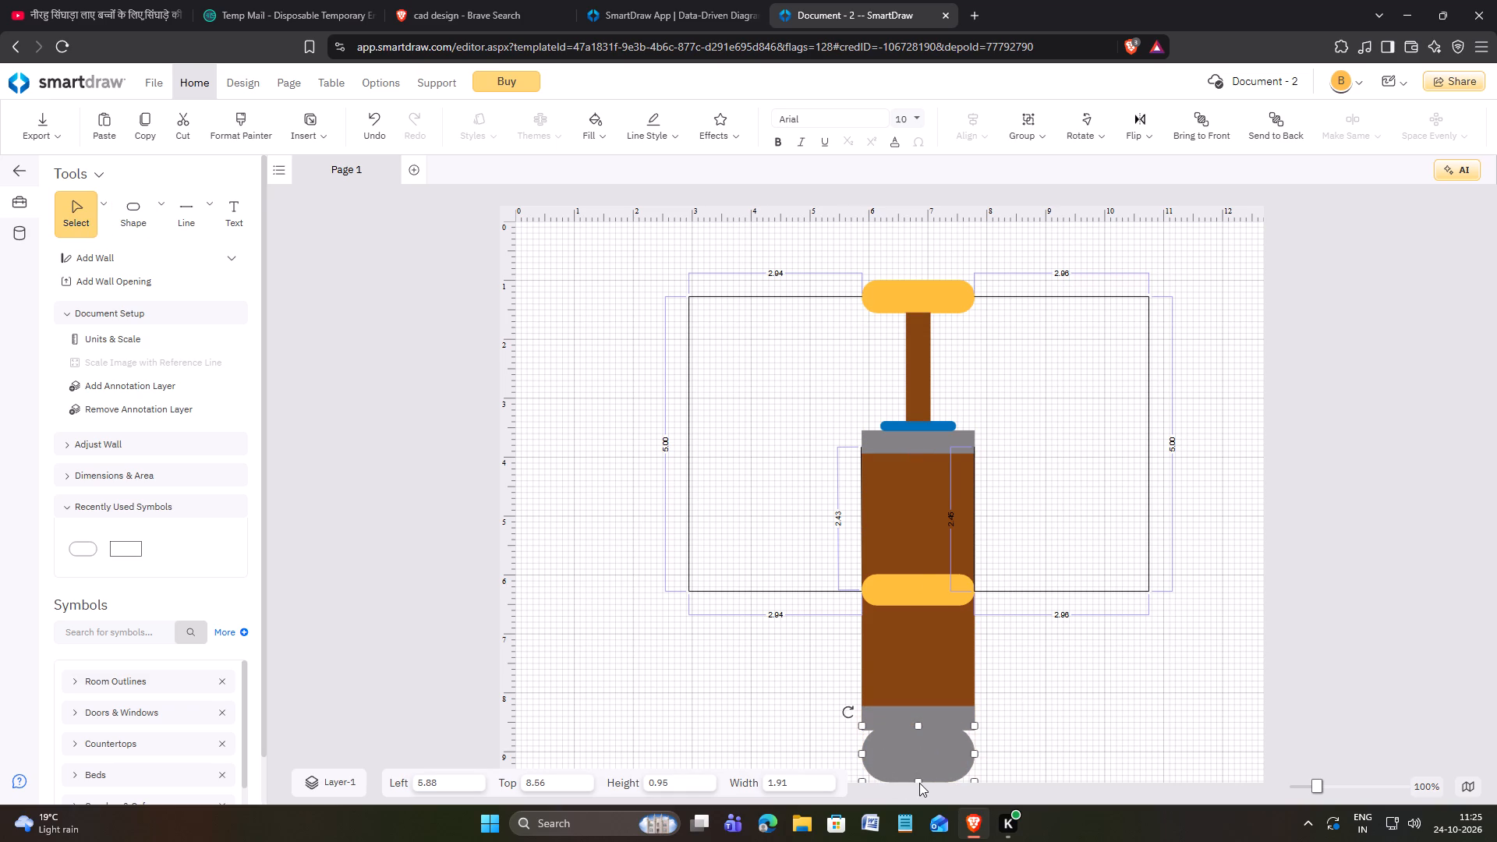
left_click_drag(918, 781, 922, 741)
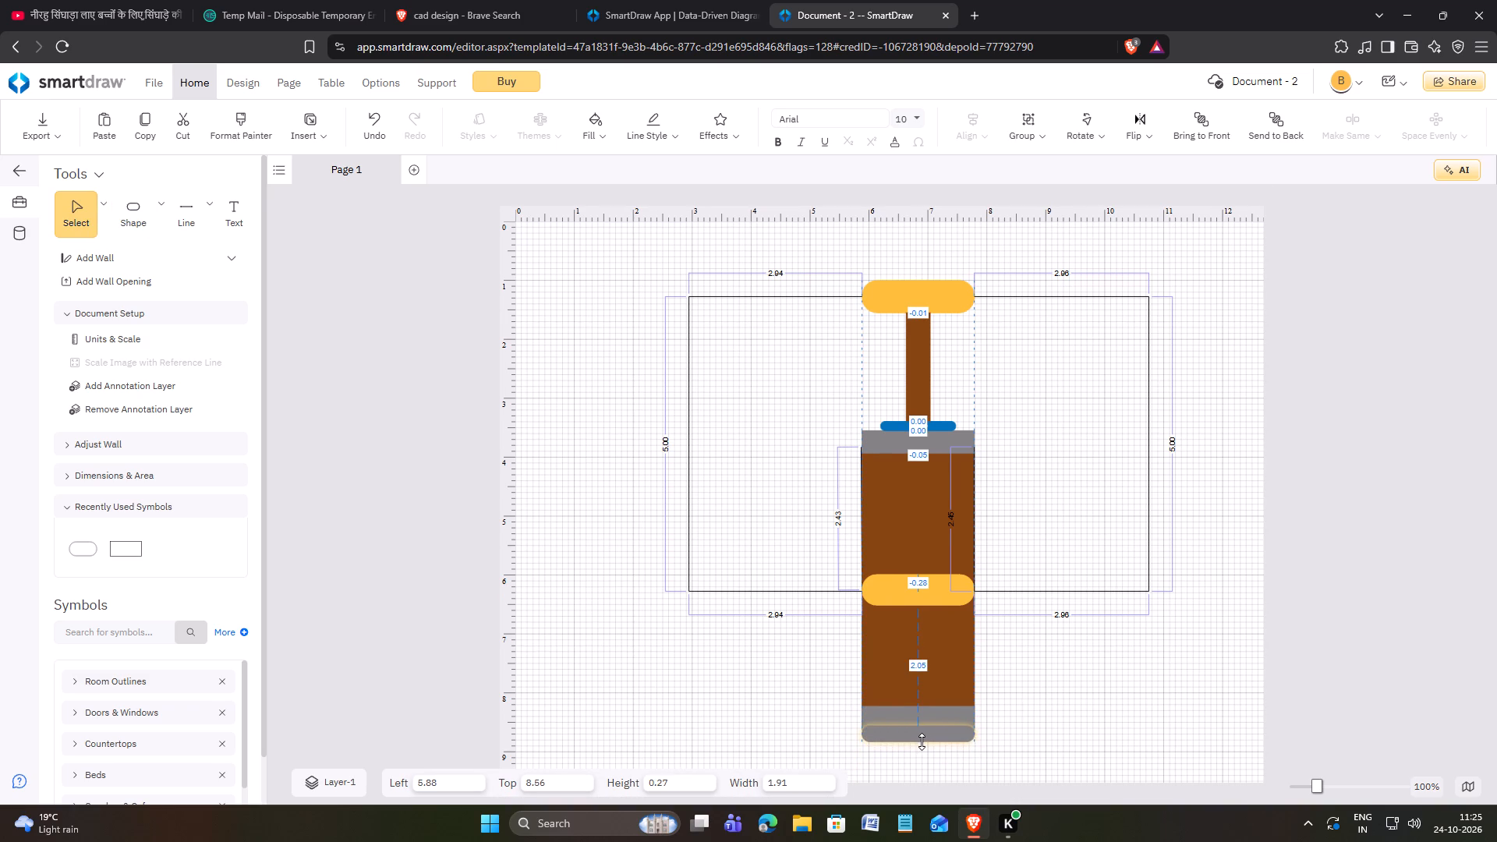
left_click_drag(922, 741, 922, 737)
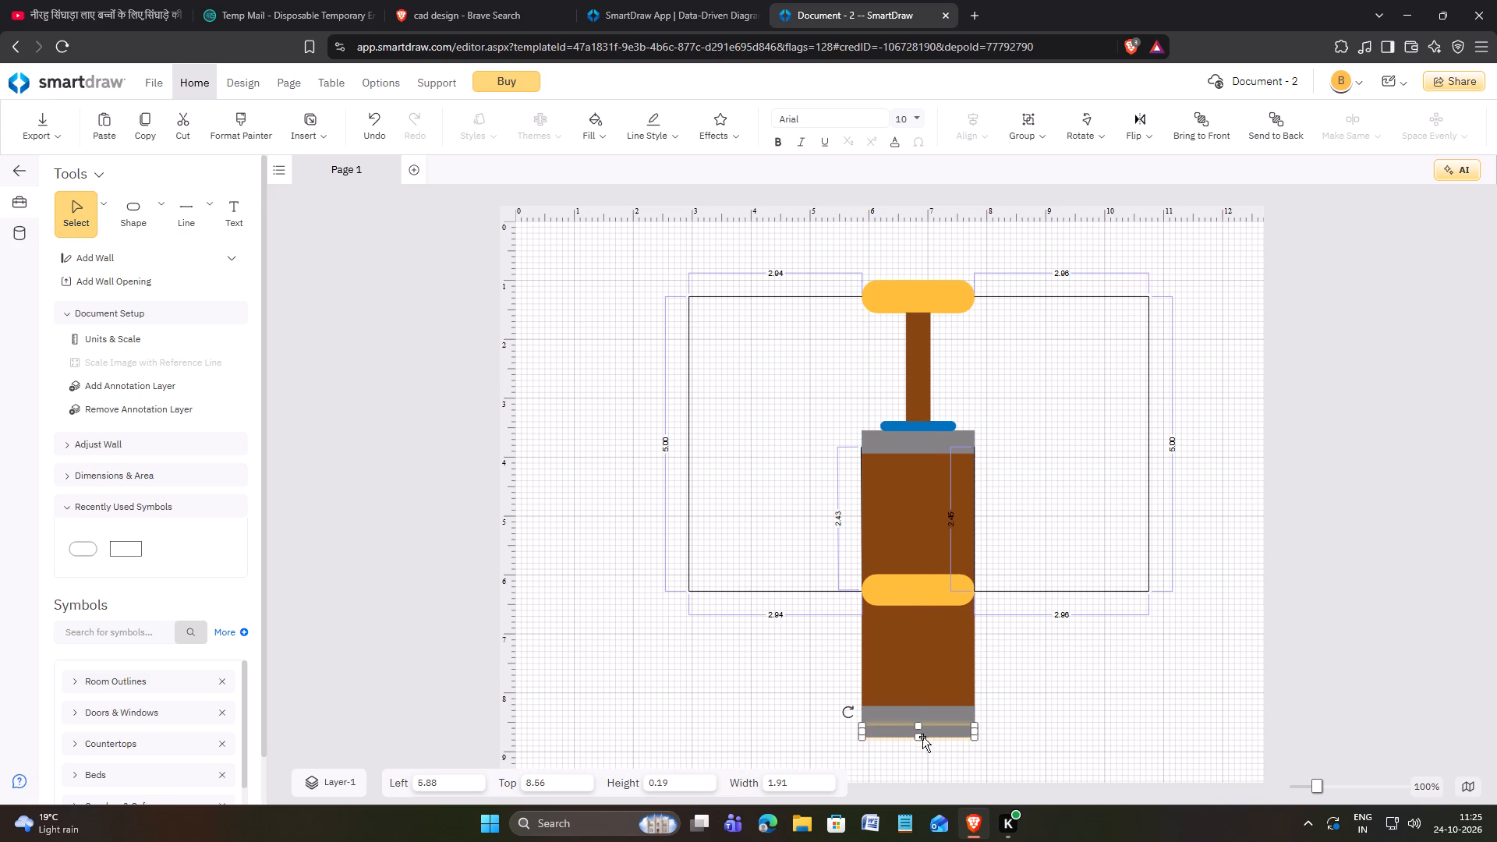
left_click_drag(973, 731, 946, 731)
left_click_drag(928, 734, 942, 736)
left_click(961, 734)
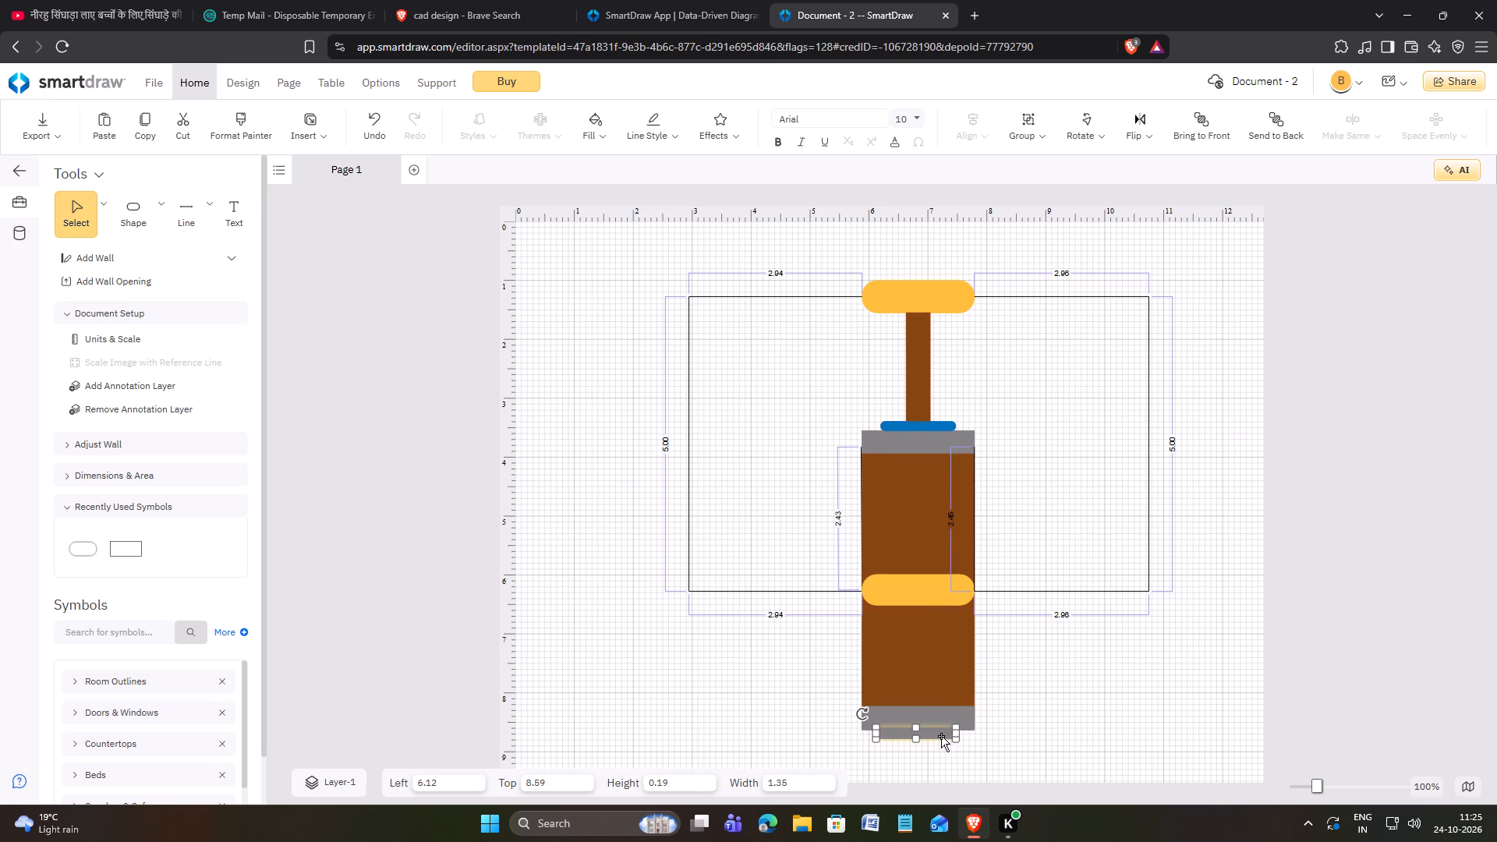
left_click(941, 736)
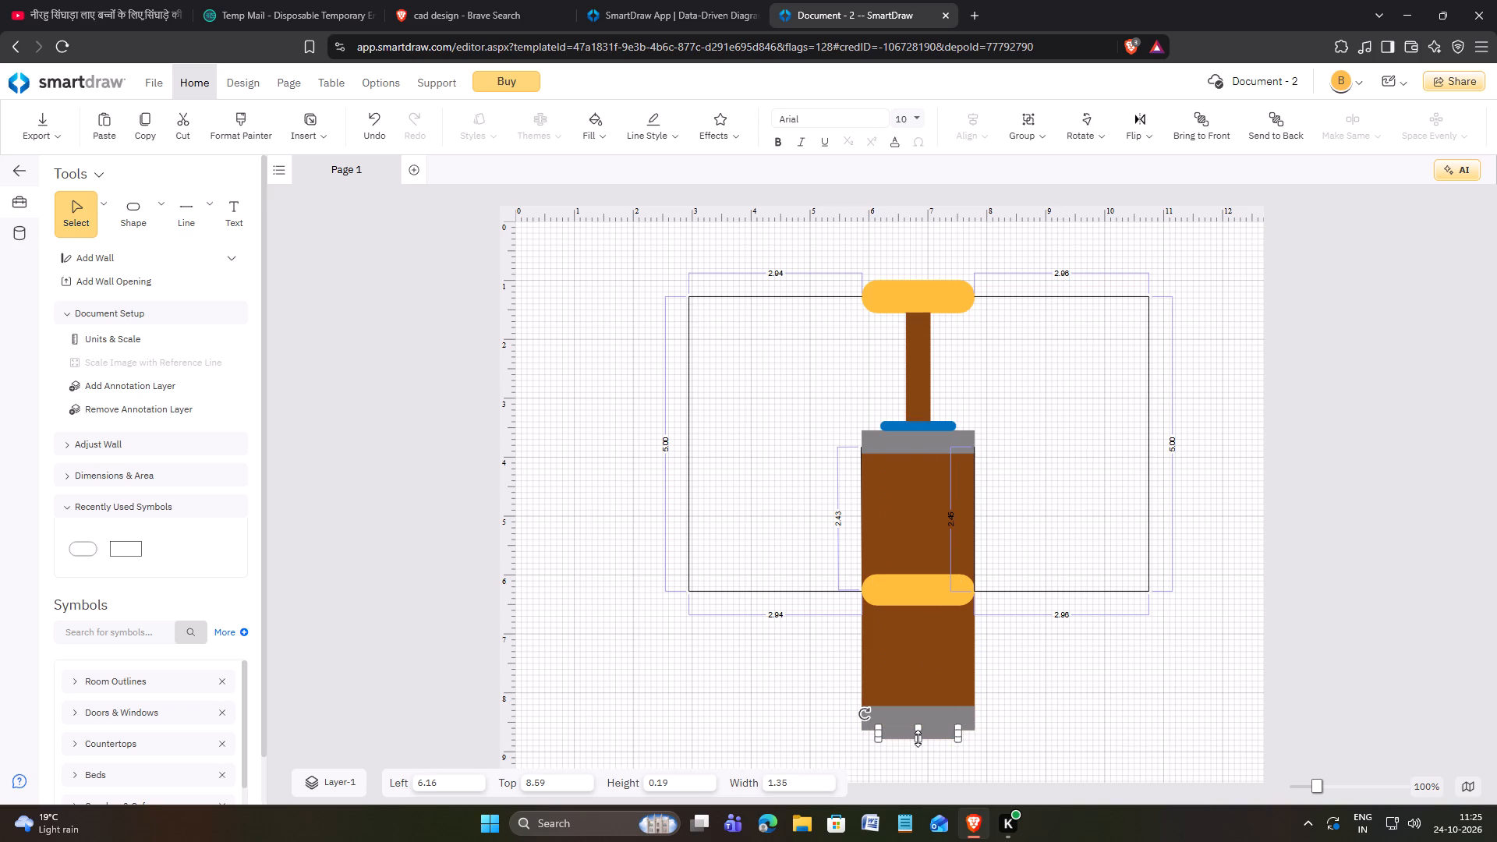
left_click(918, 738)
Fill the new small rounded shape below the lower grey rectangle with blue.
left_click(607, 140)
left_click(702, 379)
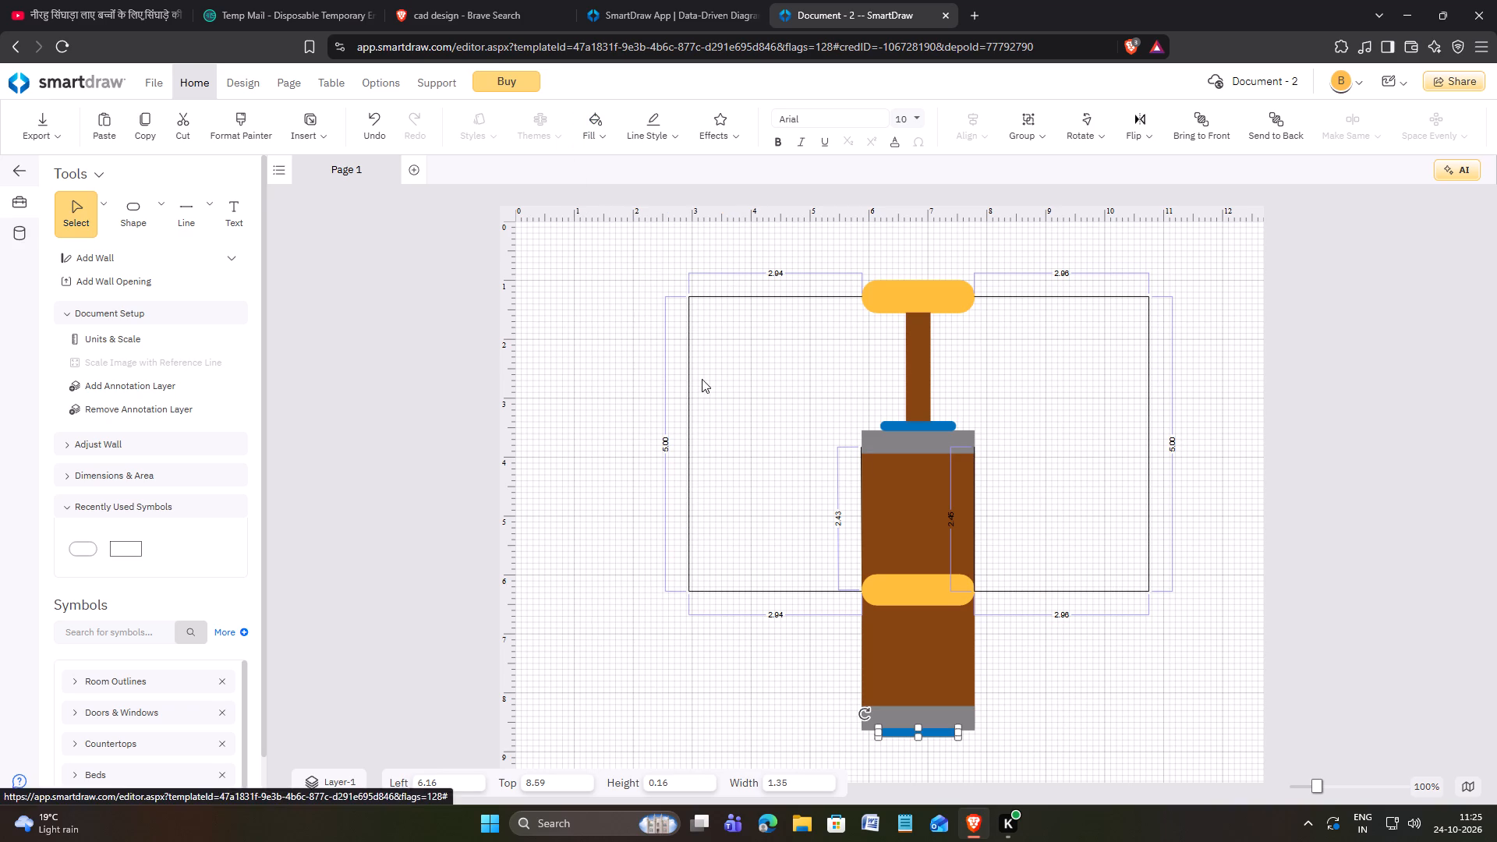
left_click(1067, 639)
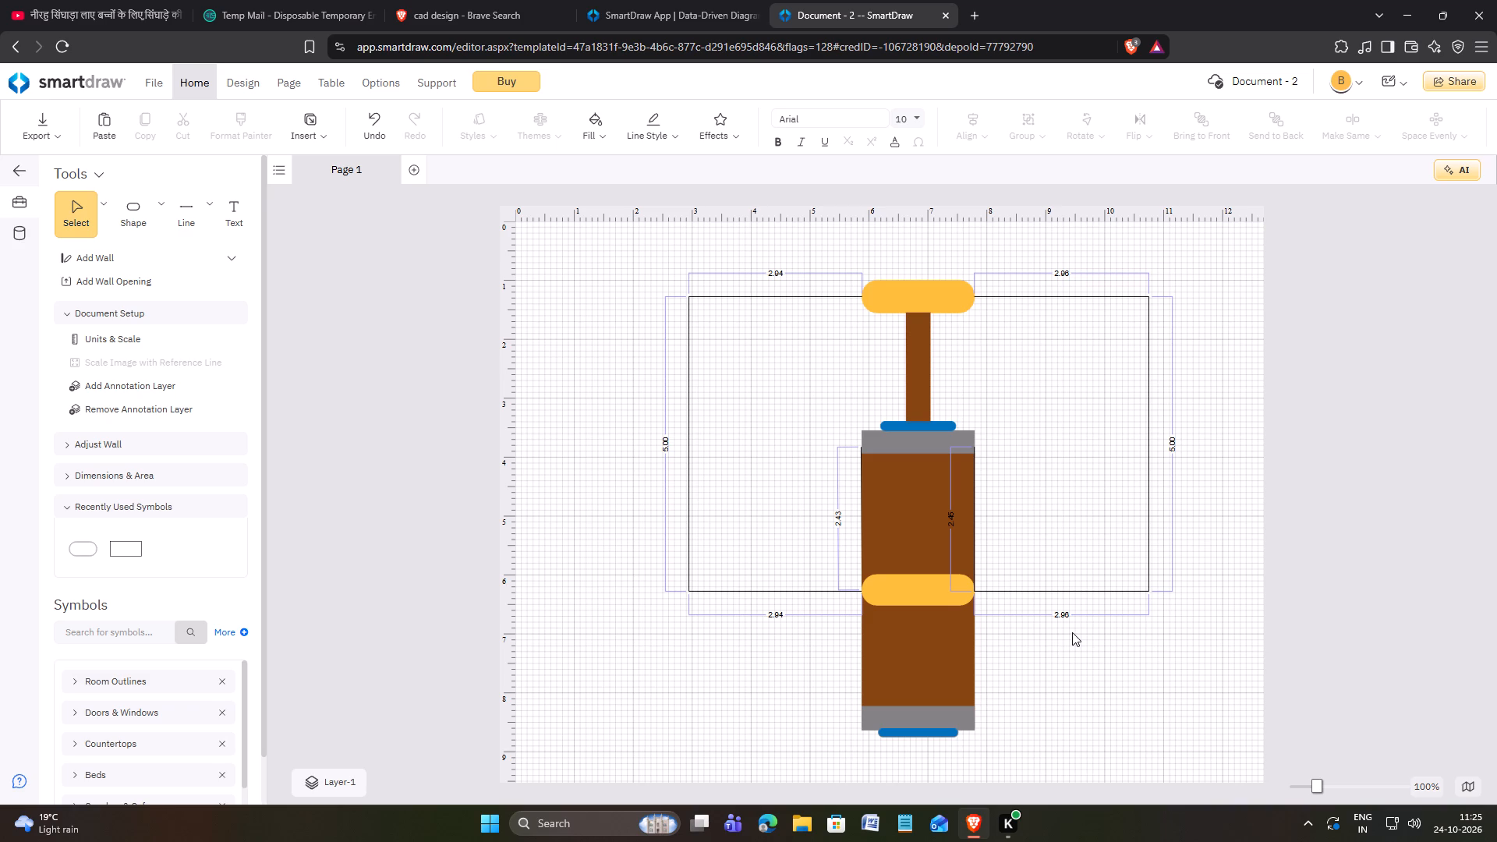
Add a narrow blue rectangle about 0.39 wide and 1.72 high in the empty area beside the lower brown rectangle.
scroll(1072, 632, "down", 4)
left_click(161, 221)
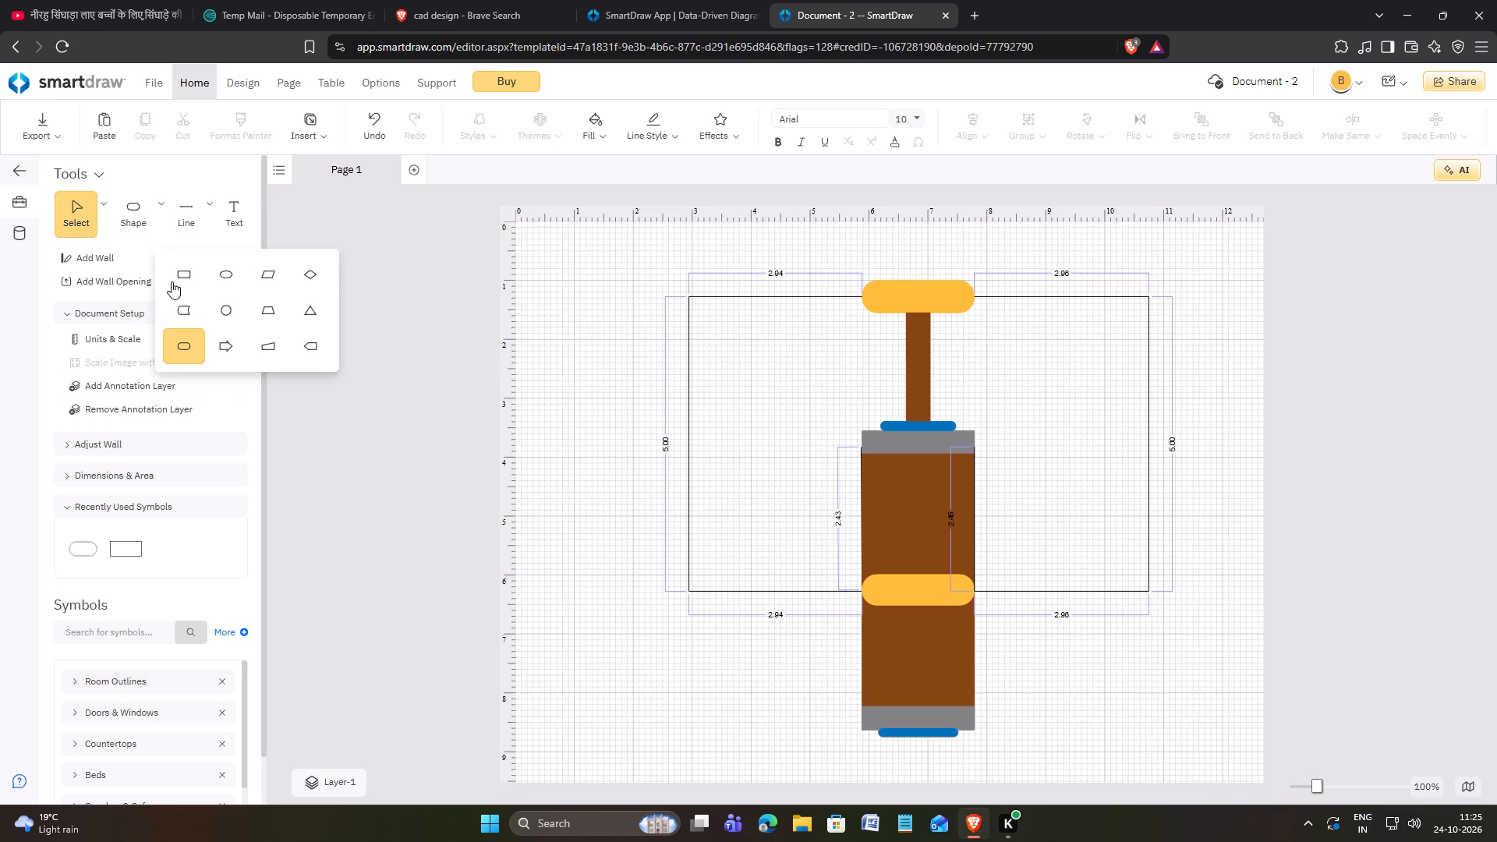
left_click(190, 267)
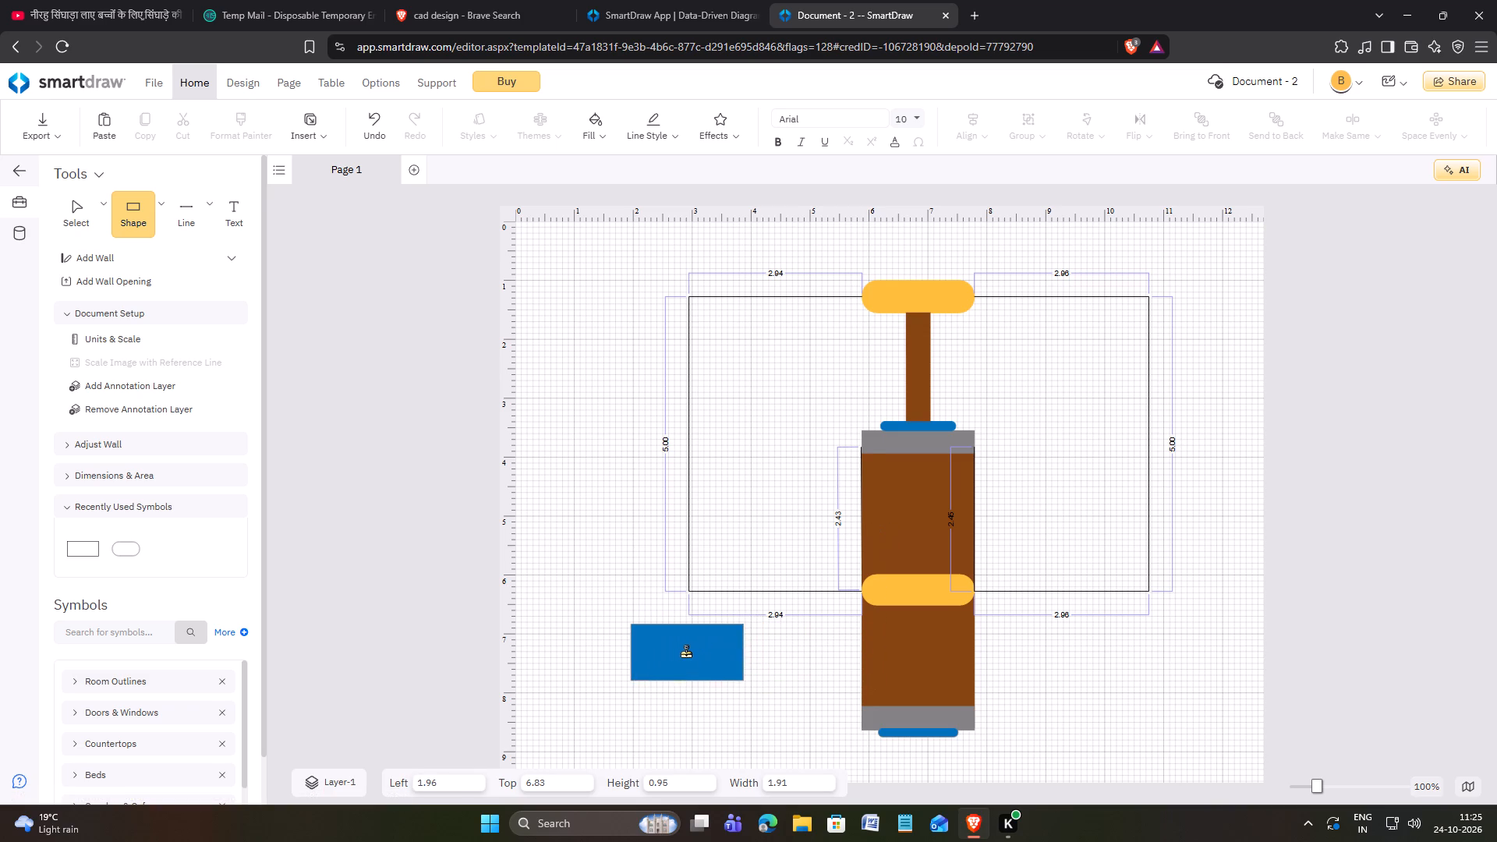
left_click(685, 654)
left_click_drag(627, 653, 662, 652)
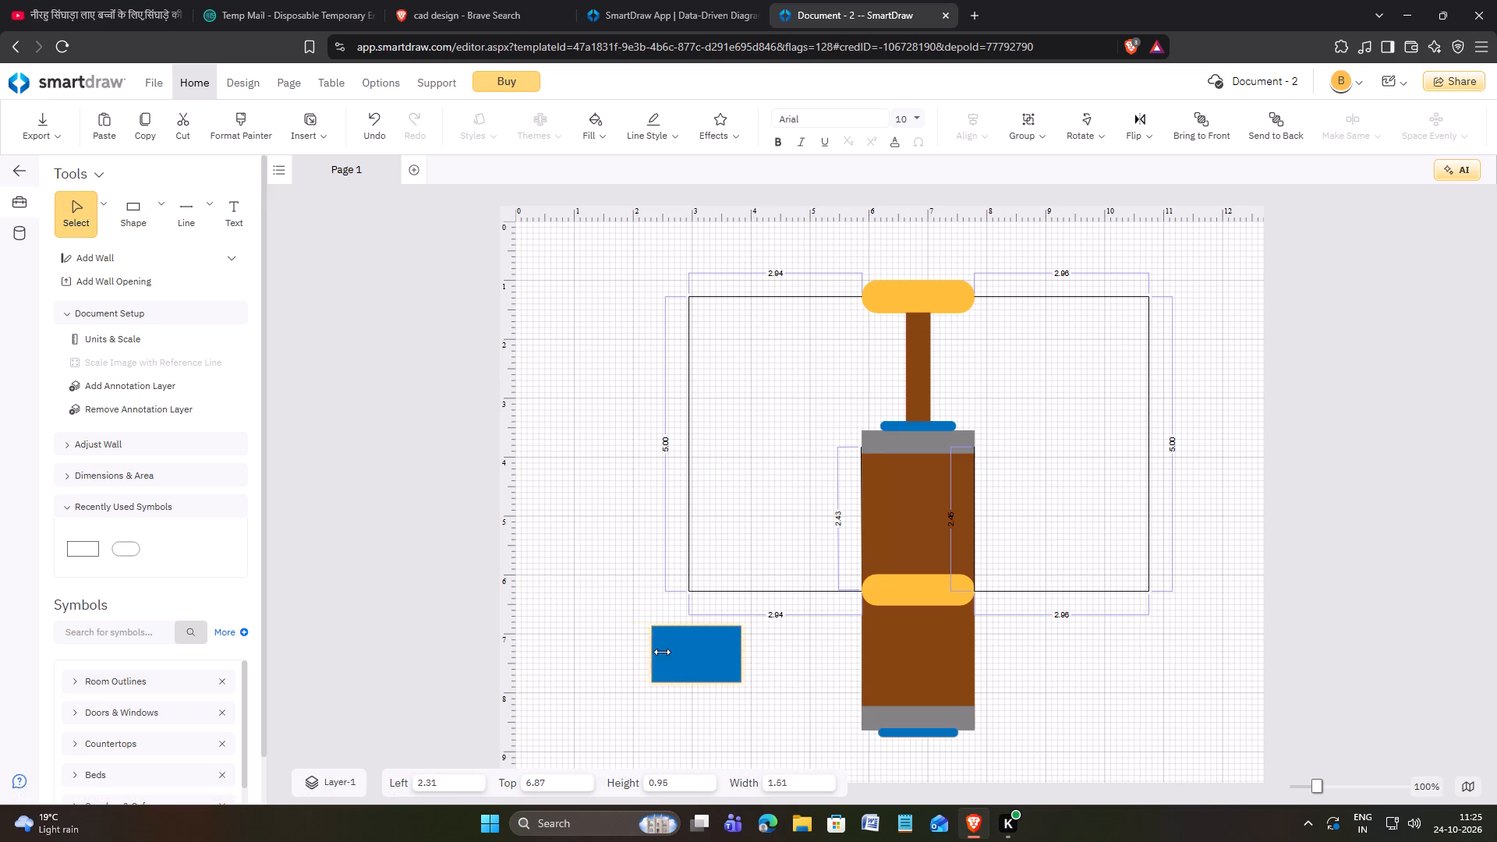
left_click_drag(662, 652, 713, 656)
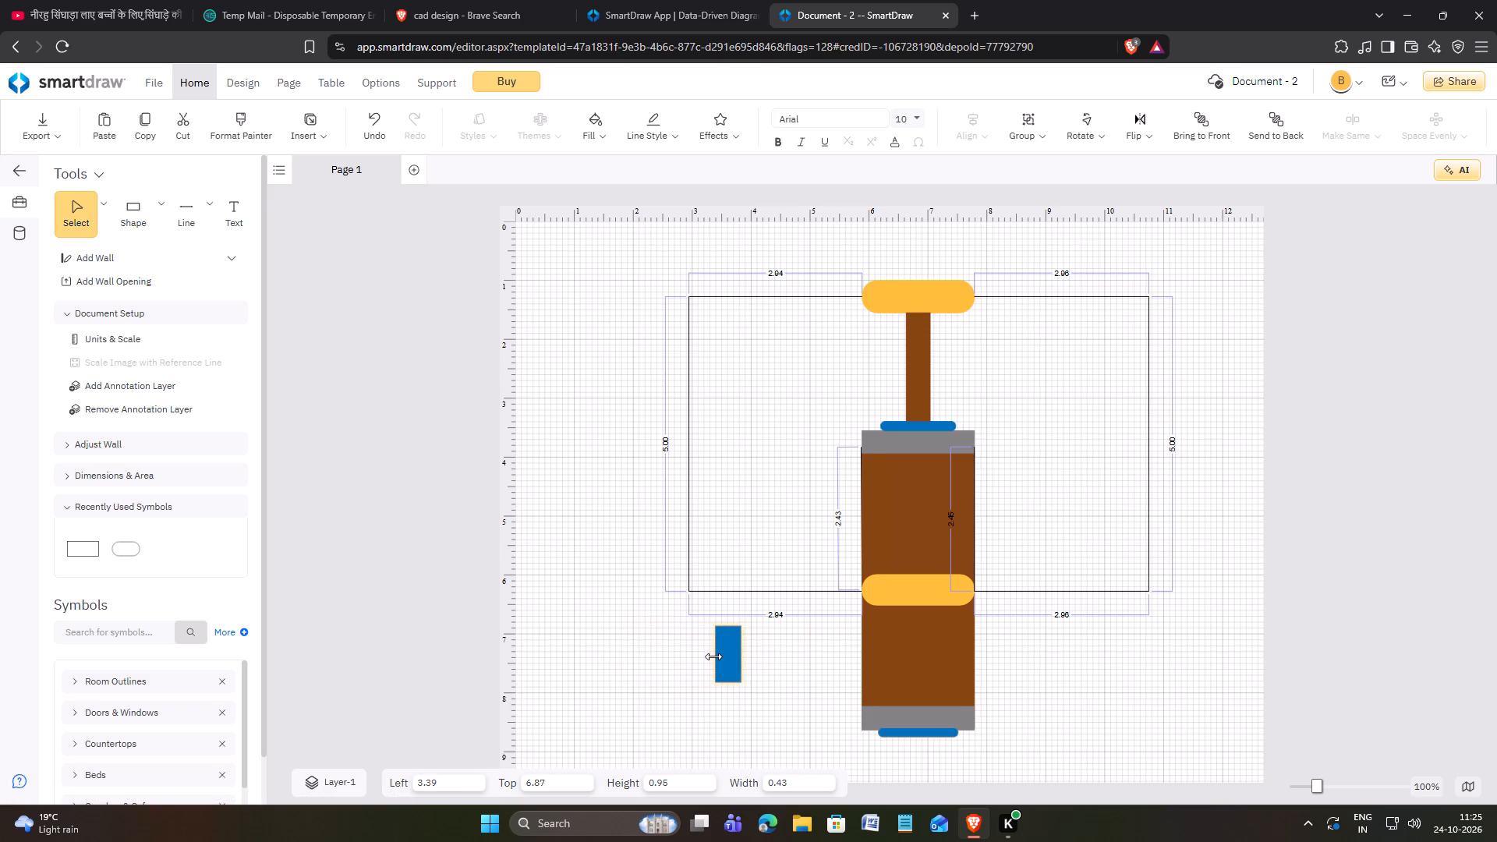
left_click_drag(713, 656, 717, 656)
left_click_drag(730, 684, 735, 727)
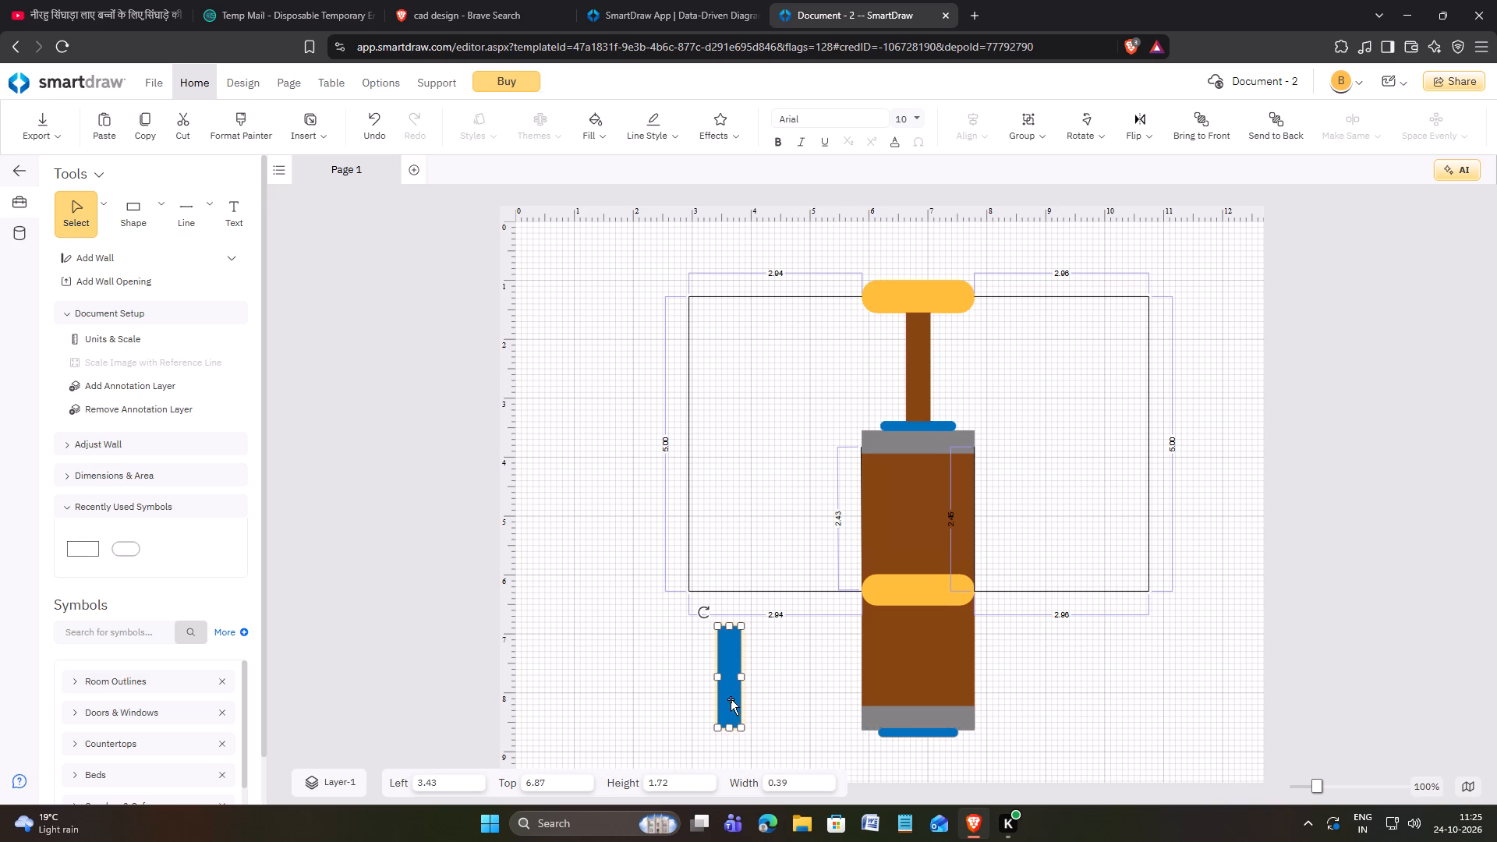
Move the narrow blue rectangle directly beneath the lower blue rounded shape, aligned with the upper brown stem.
left_click_drag(731, 700, 911, 789)
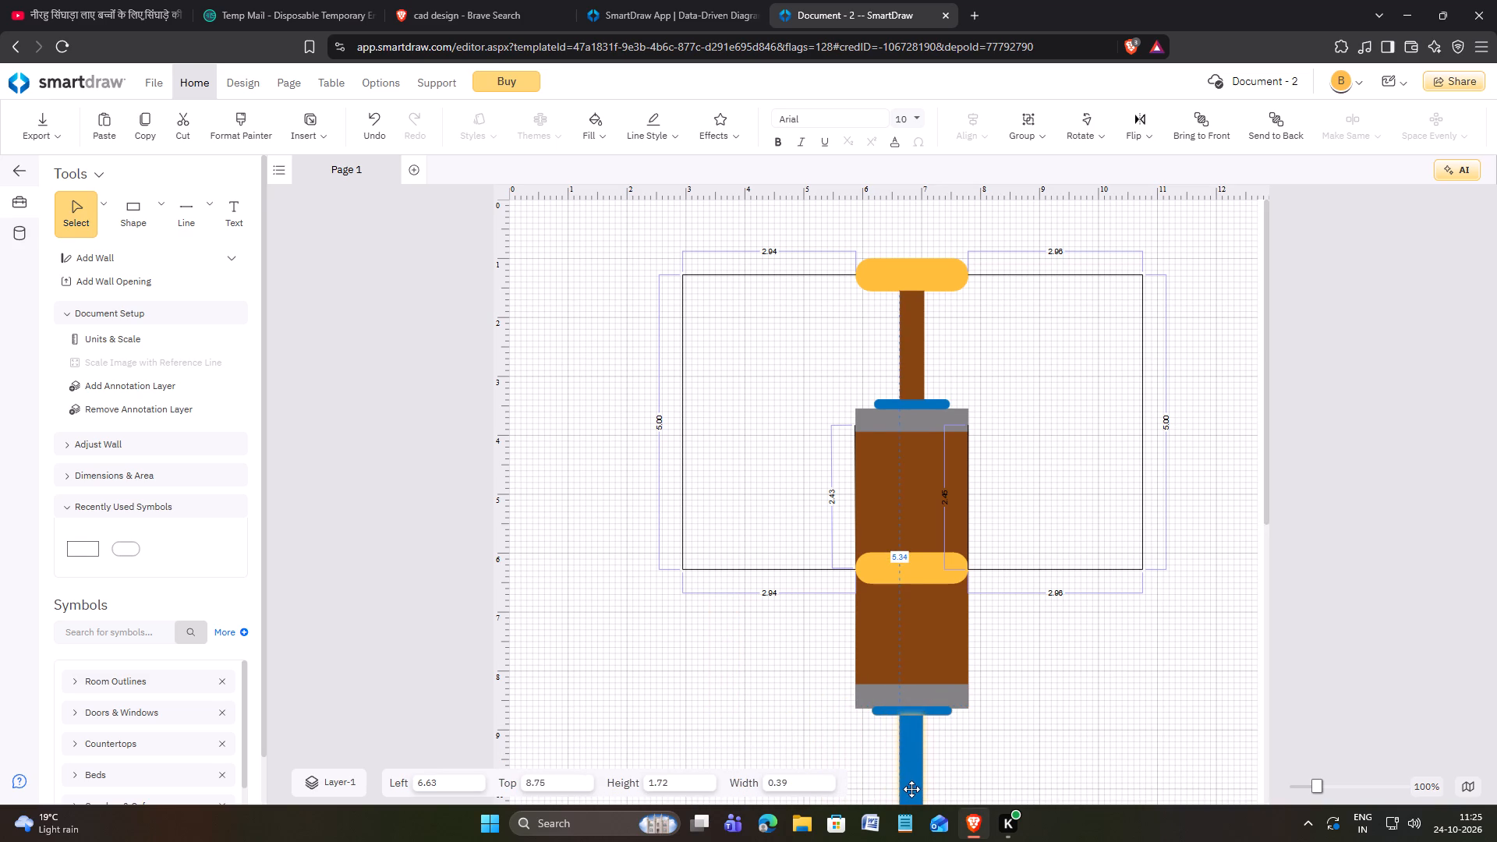
left_click_drag(911, 789, 911, 791)
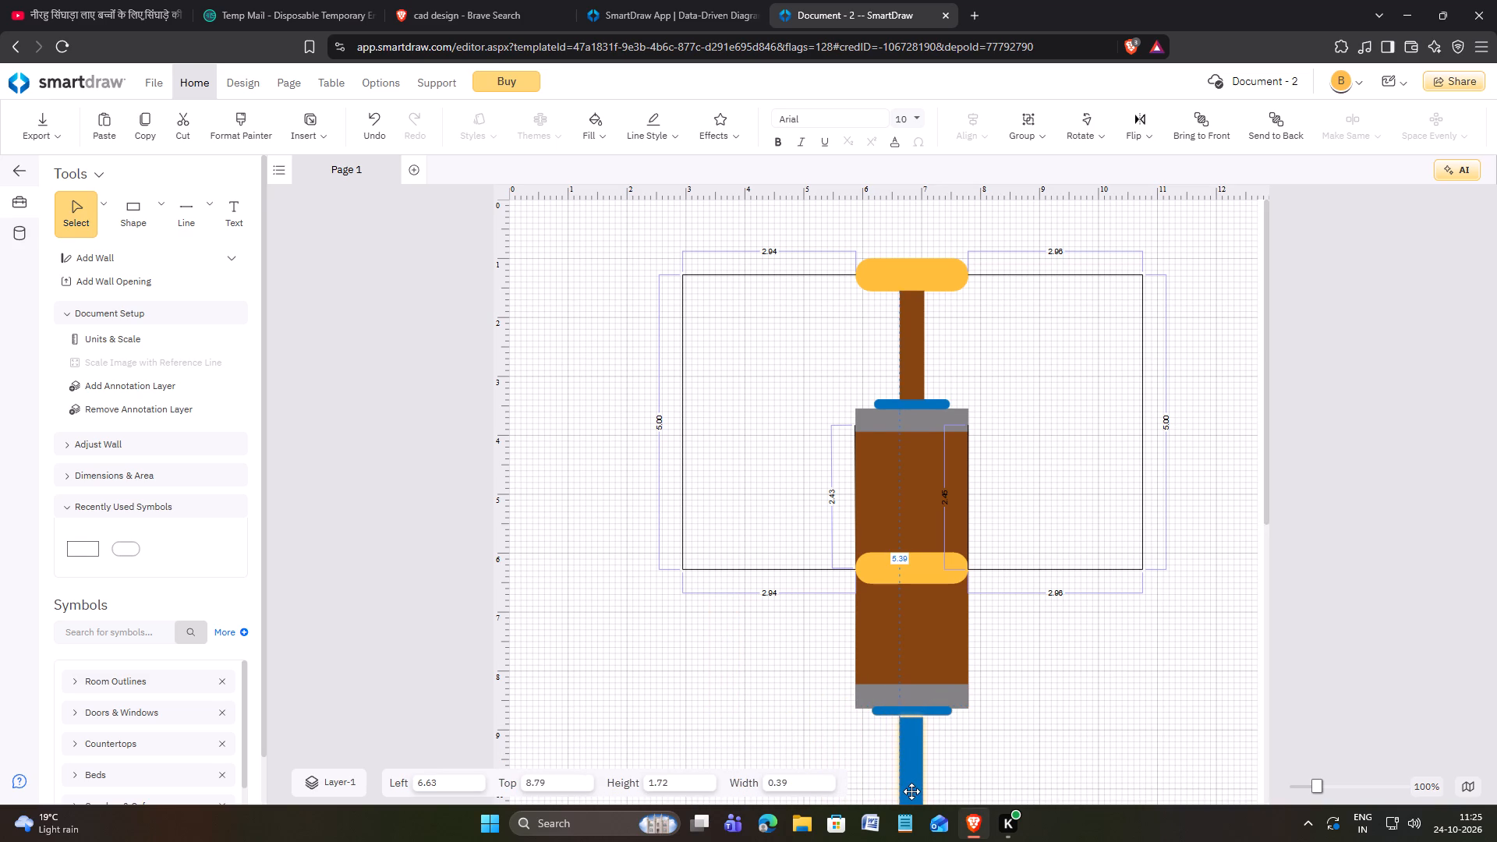
left_click_drag(911, 791, 912, 788)
left_click(1060, 702)
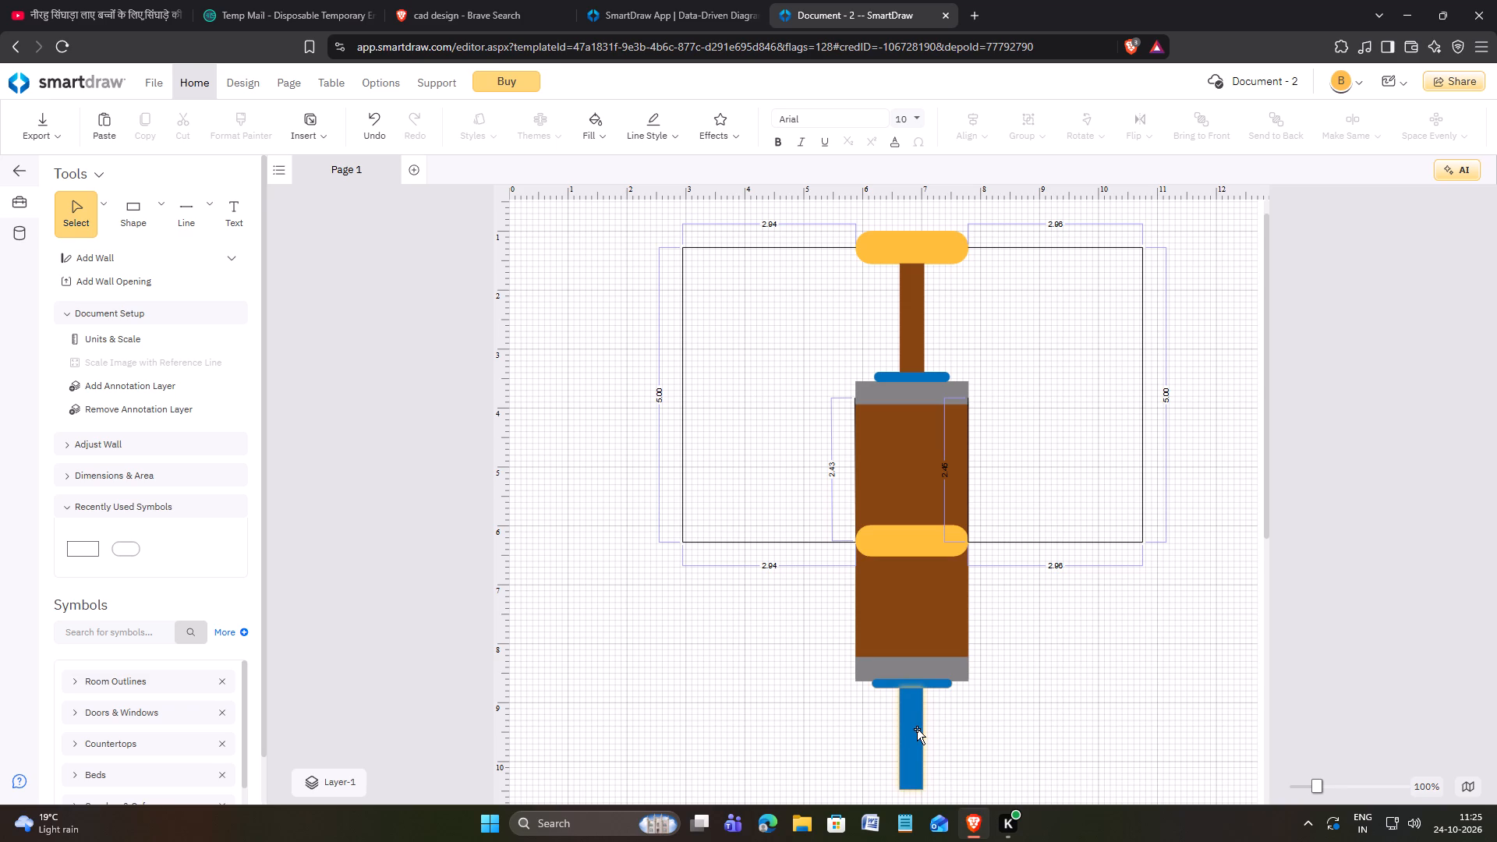
Fill the narrow rectangle below the lower blue shape with brown and set its outline to the same brown.
left_click(603, 146)
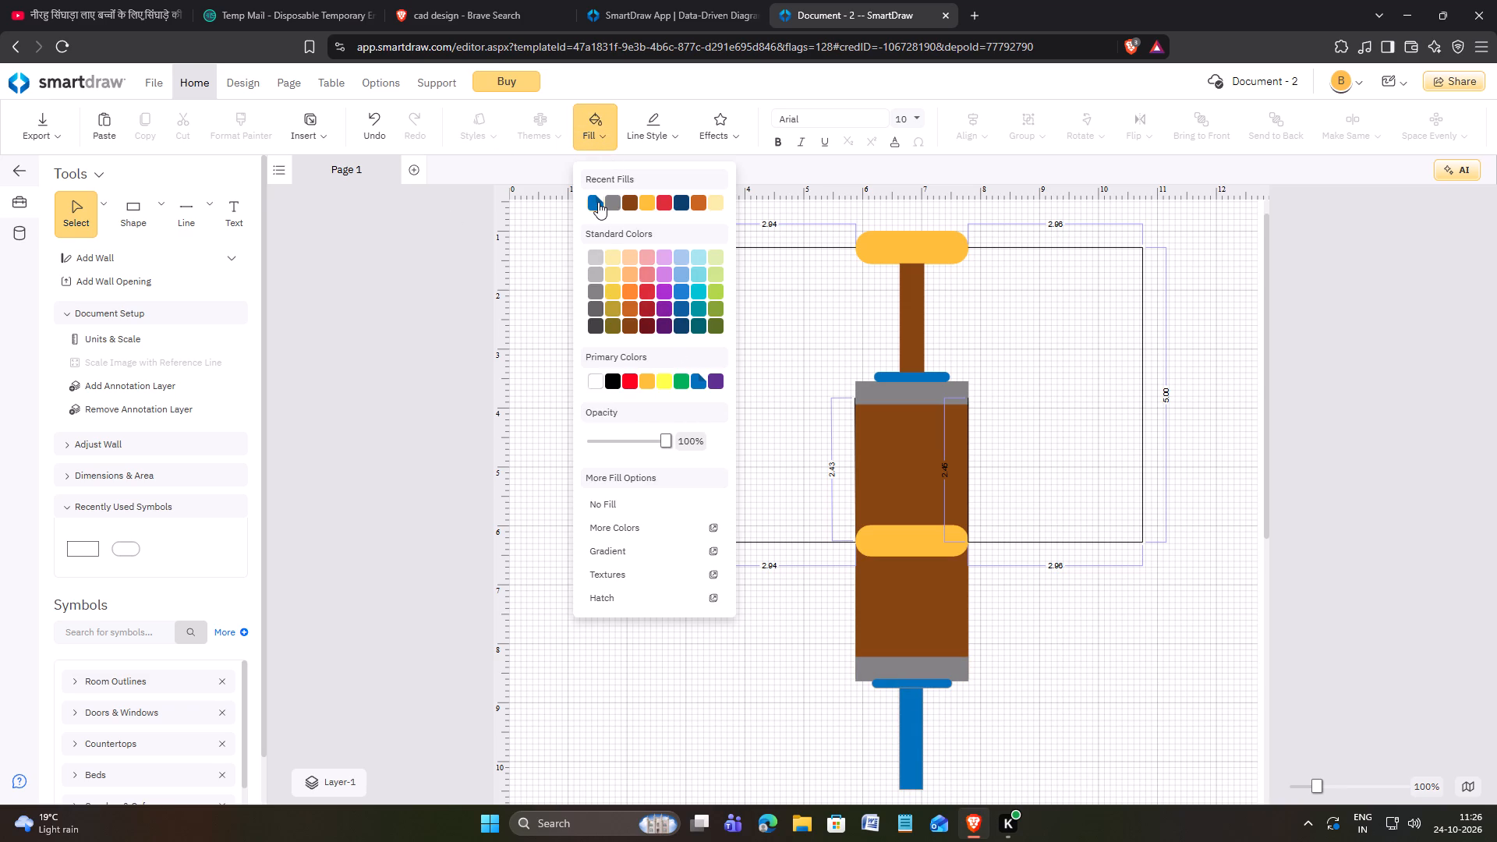
left_click(636, 327)
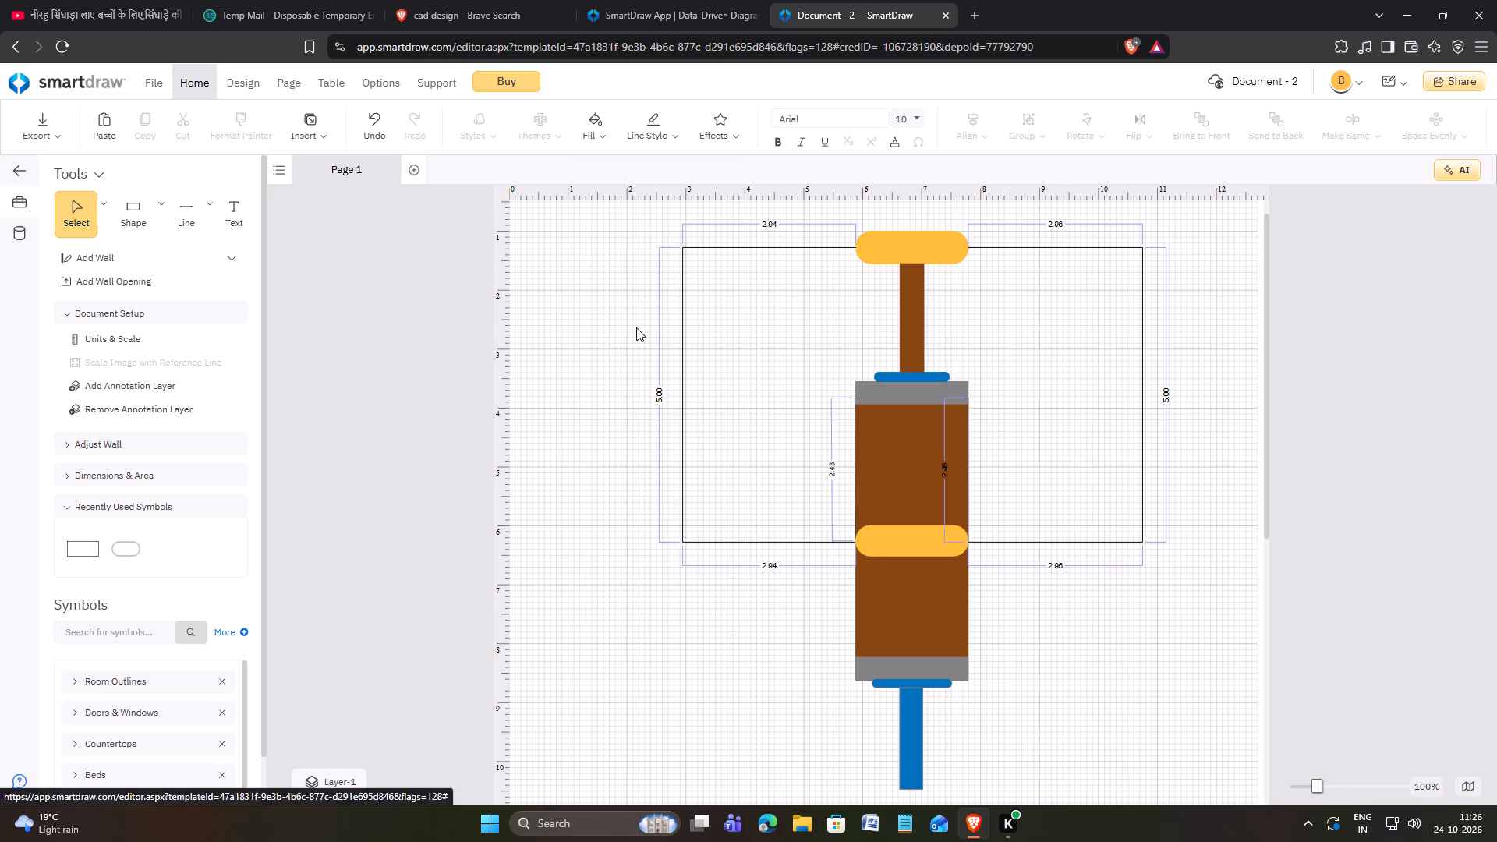
left_click(923, 685)
left_click(904, 715)
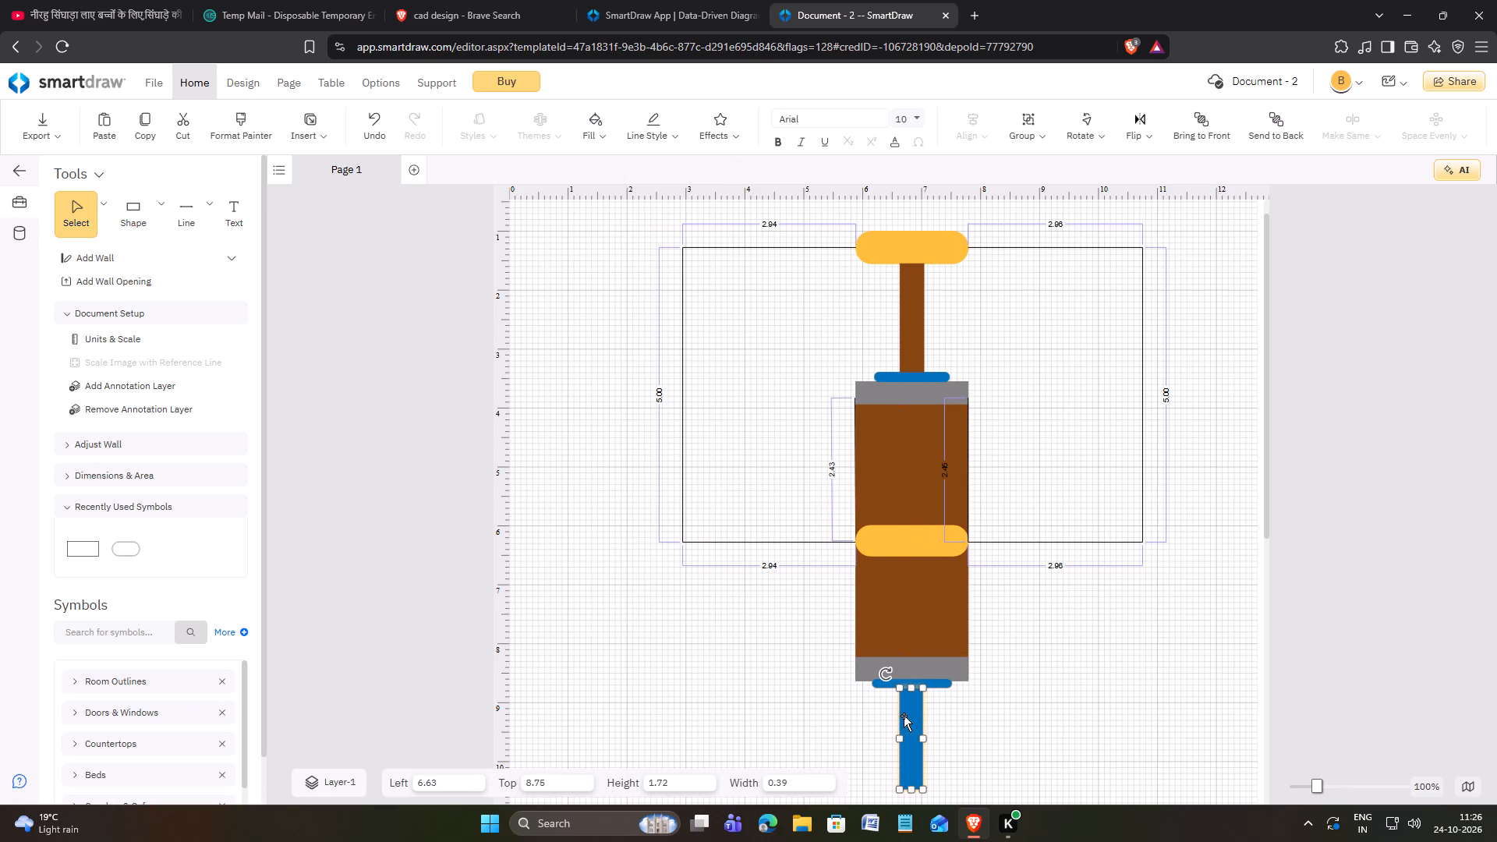
left_click(599, 138)
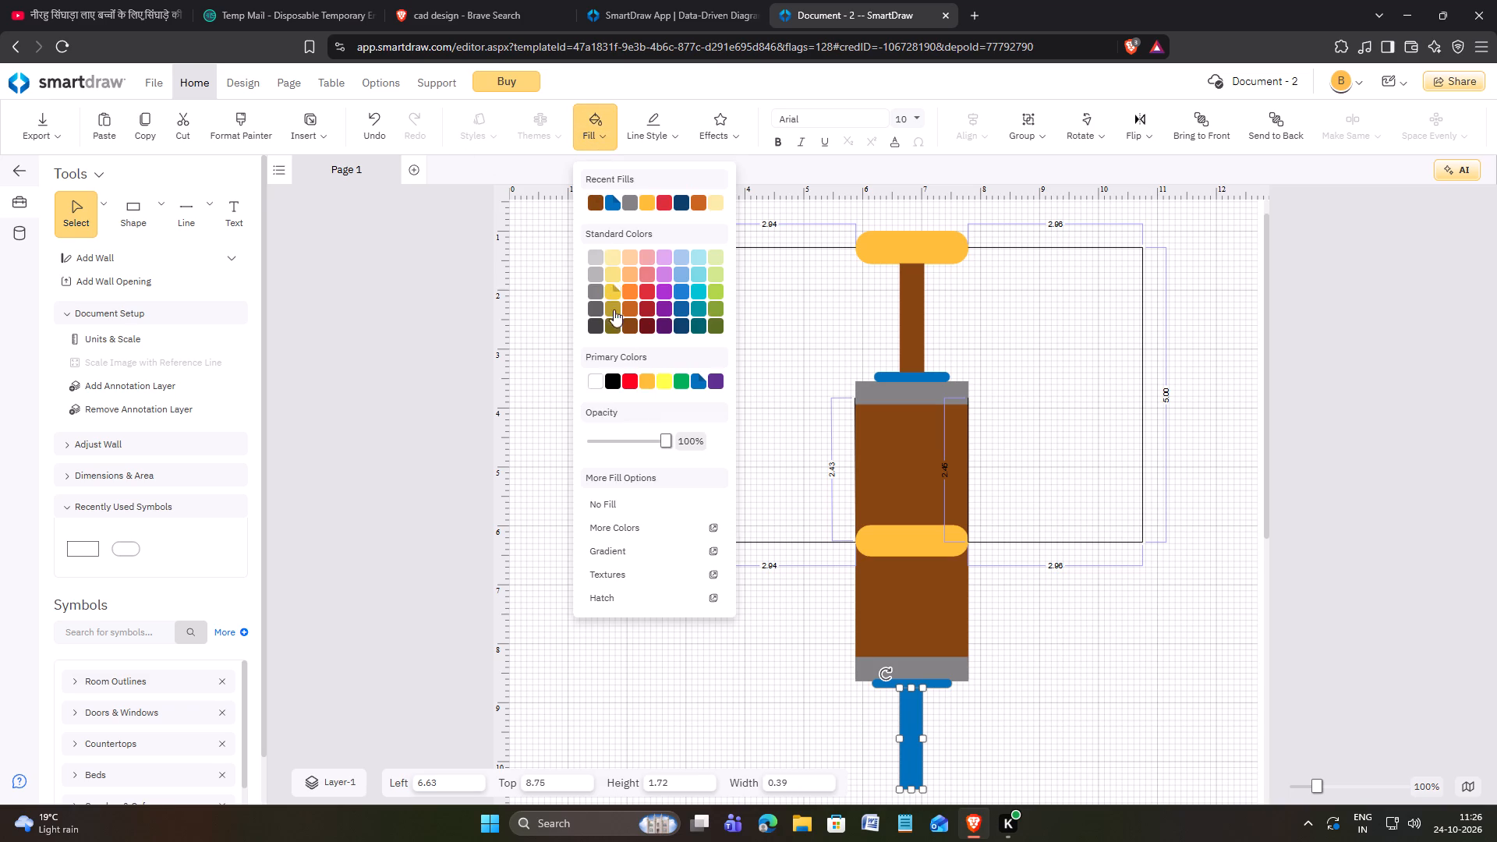
left_click(646, 331)
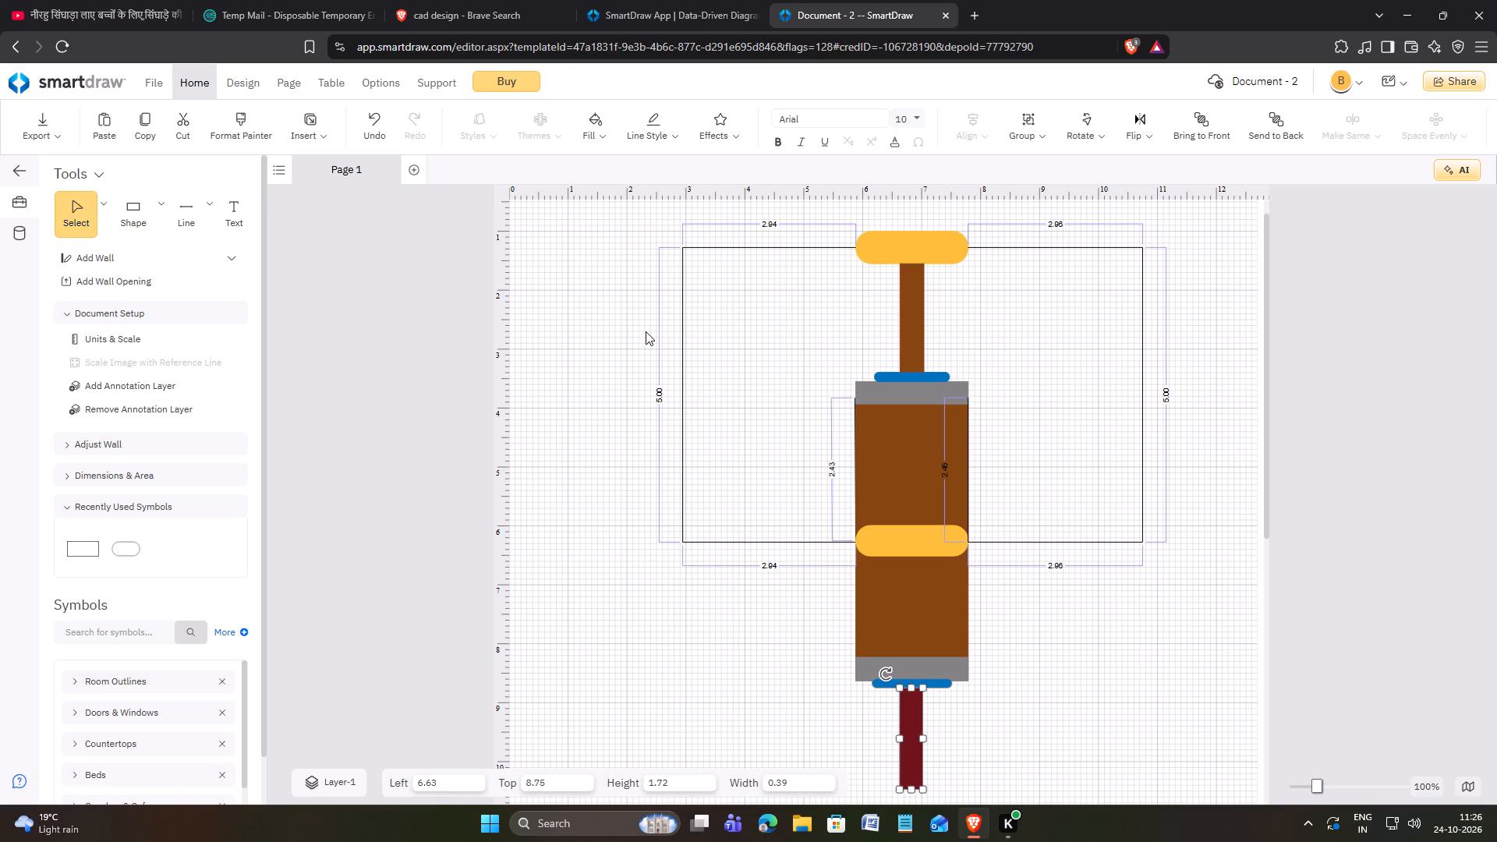
left_click(607, 138)
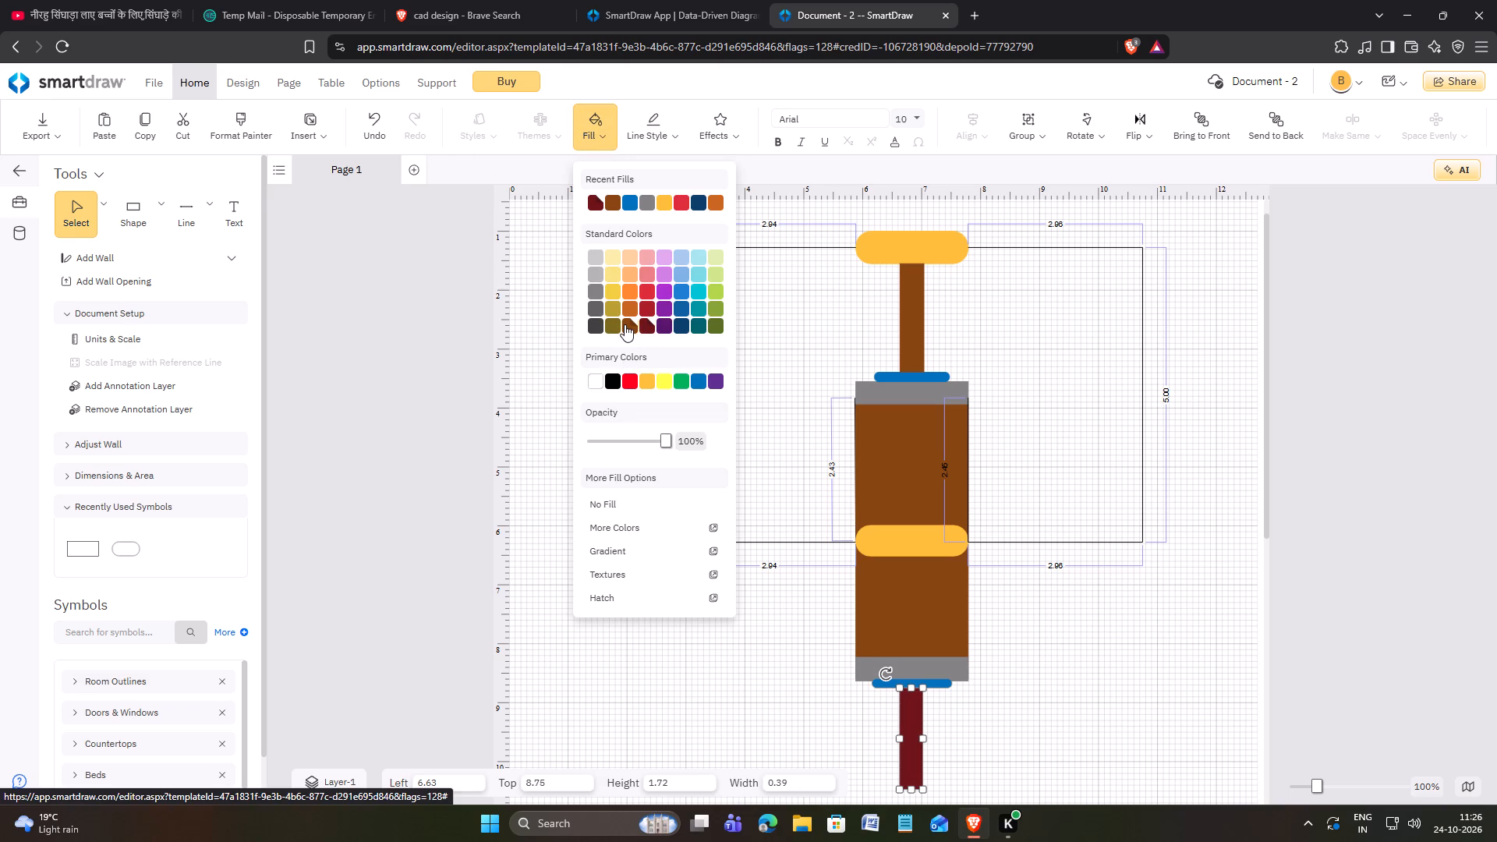
left_click(625, 324)
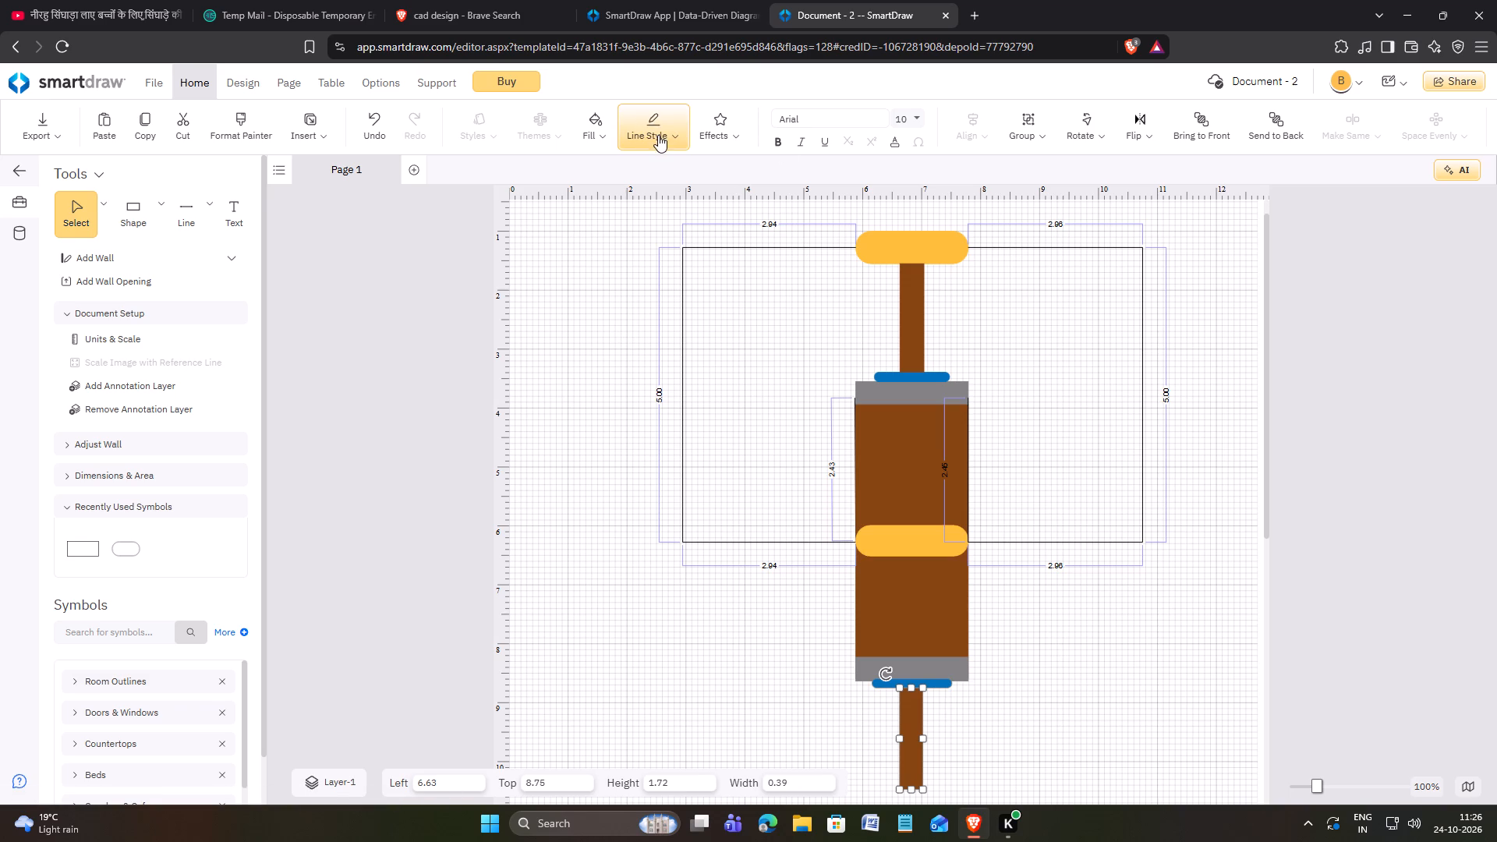
left_click(631, 140)
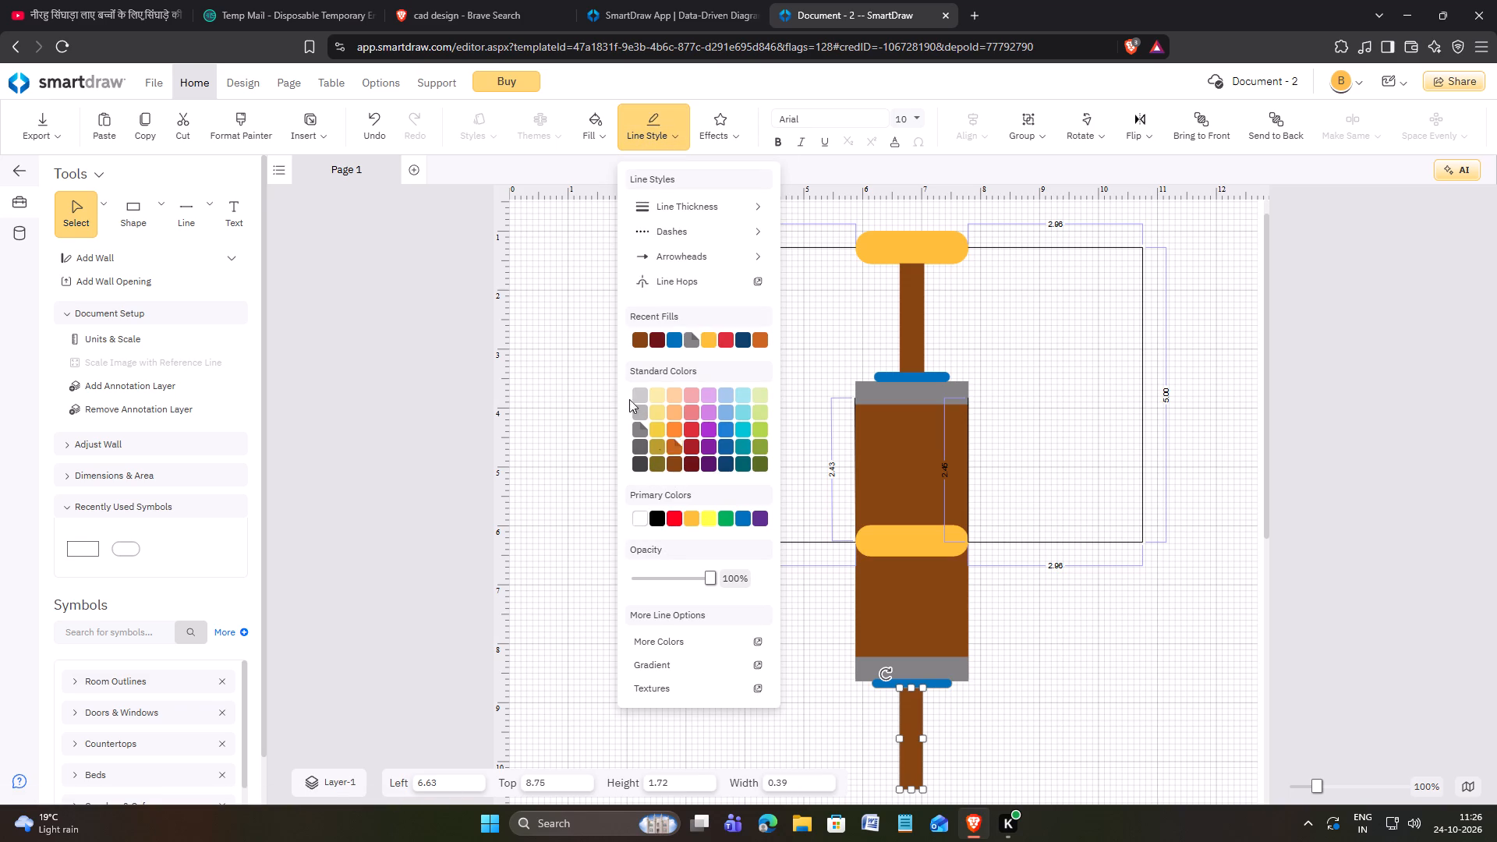
left_click(637, 338)
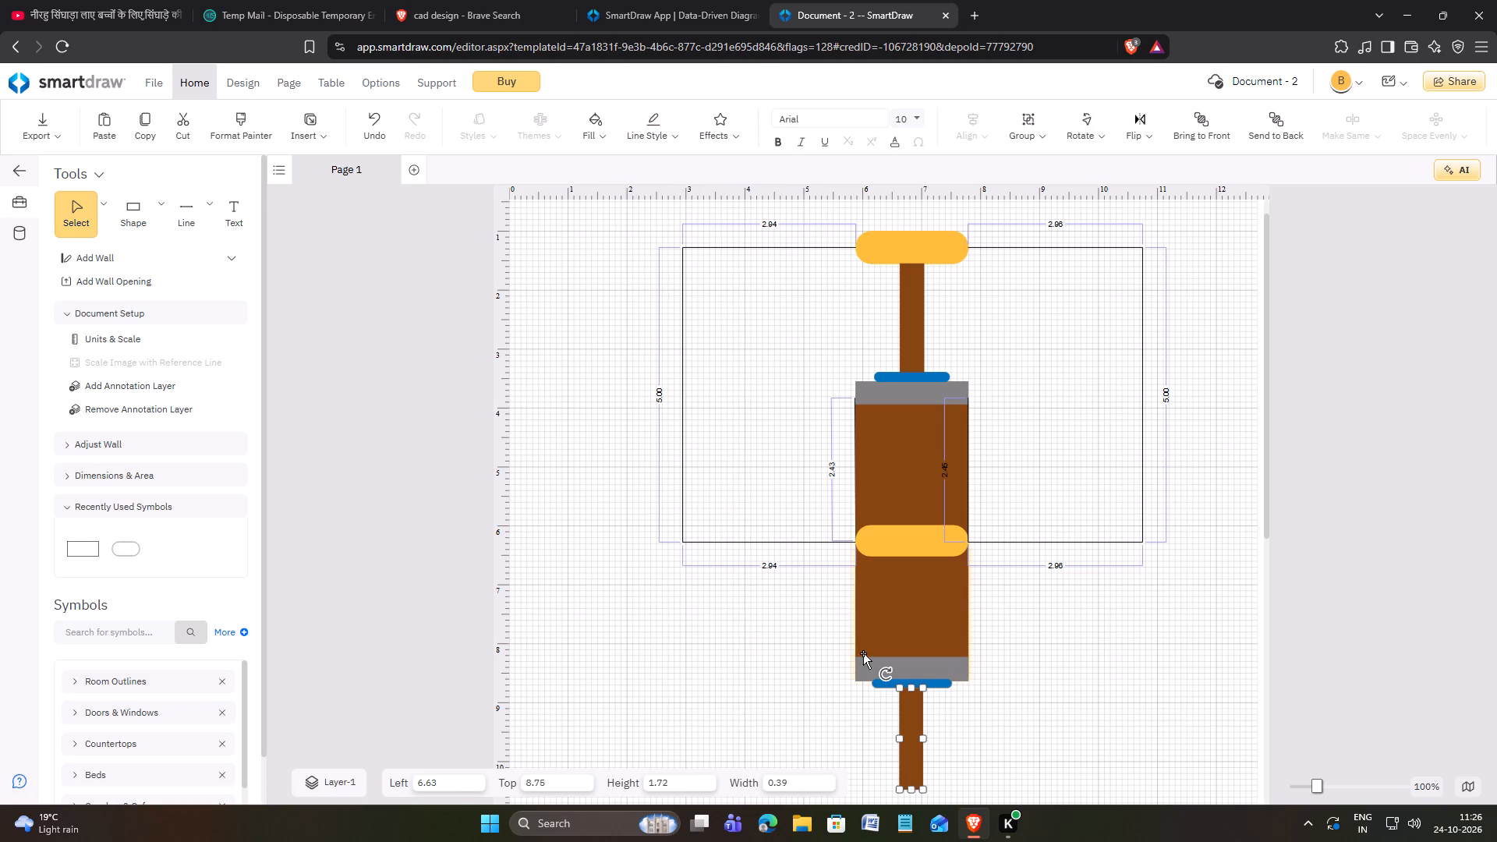
left_click(1145, 769)
Lengthen the lower brown stem downward to a height of about 1.96.
scroll(1078, 709, "down", 3)
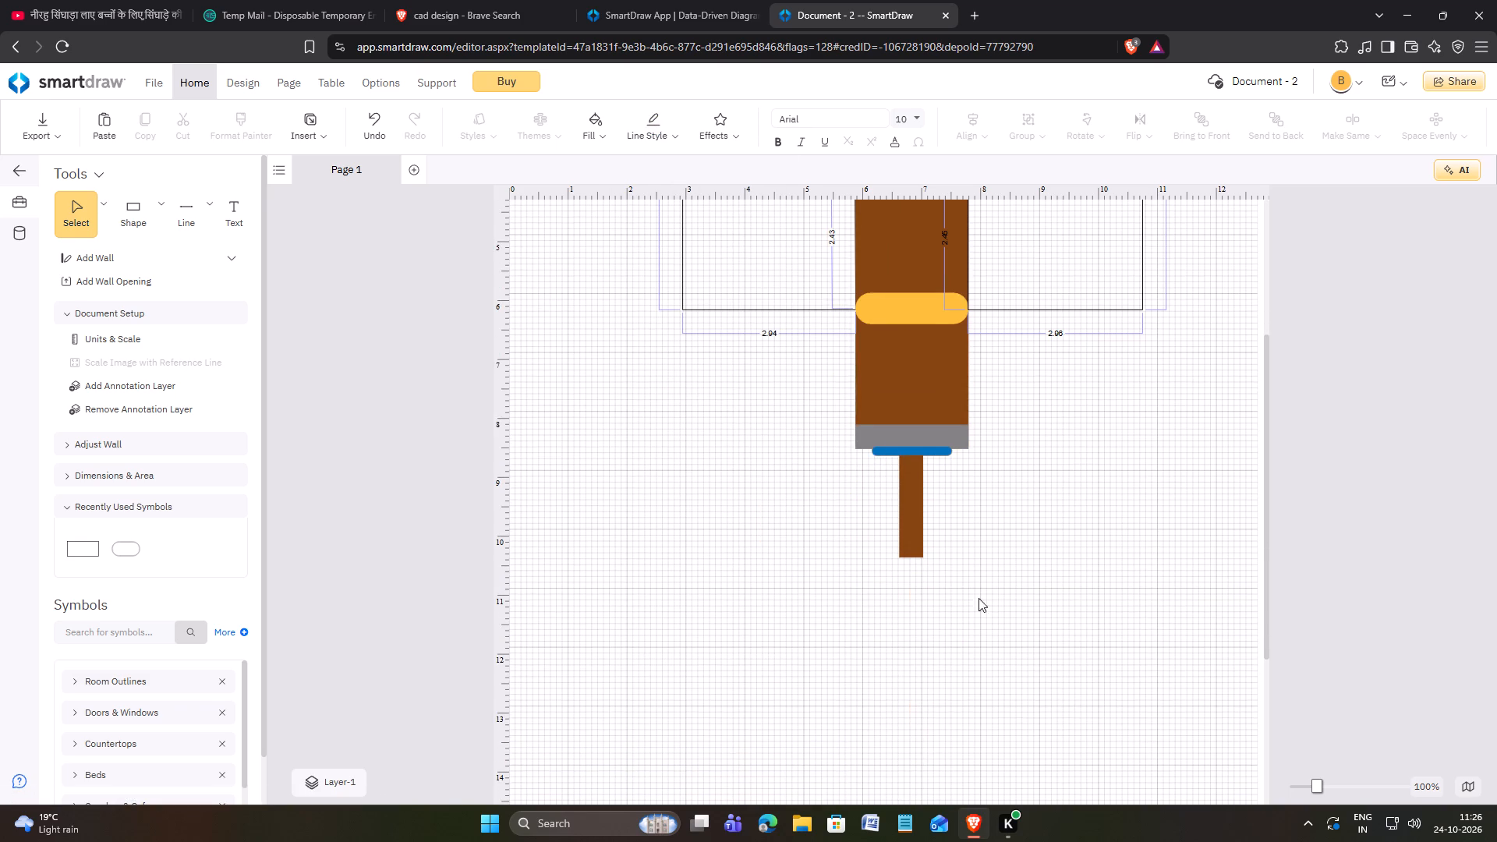
scroll(1098, 596, "up", 3)
scroll(1098, 596, "down", 1)
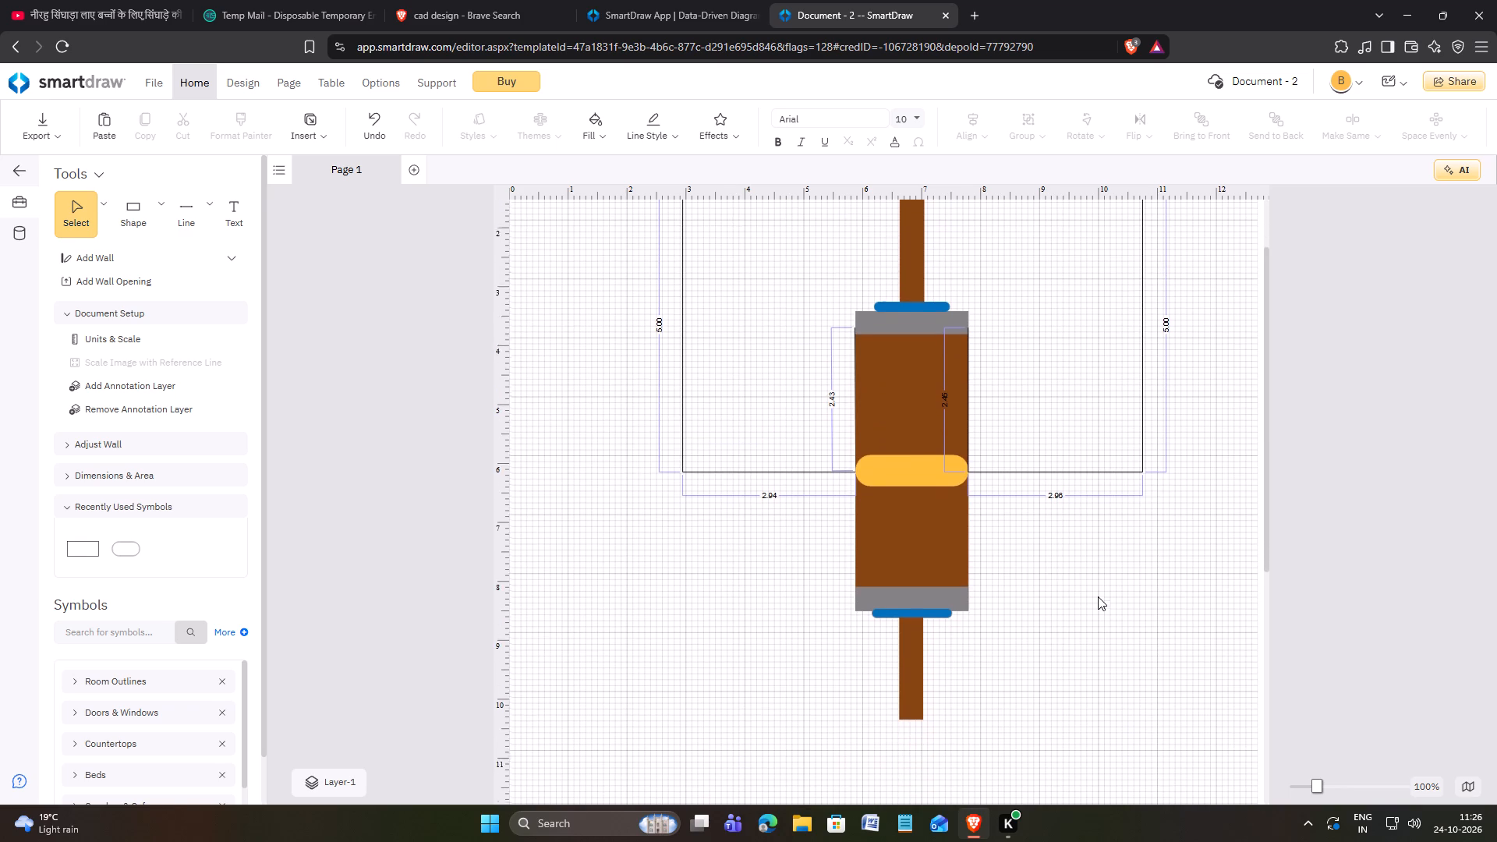
left_click(912, 706)
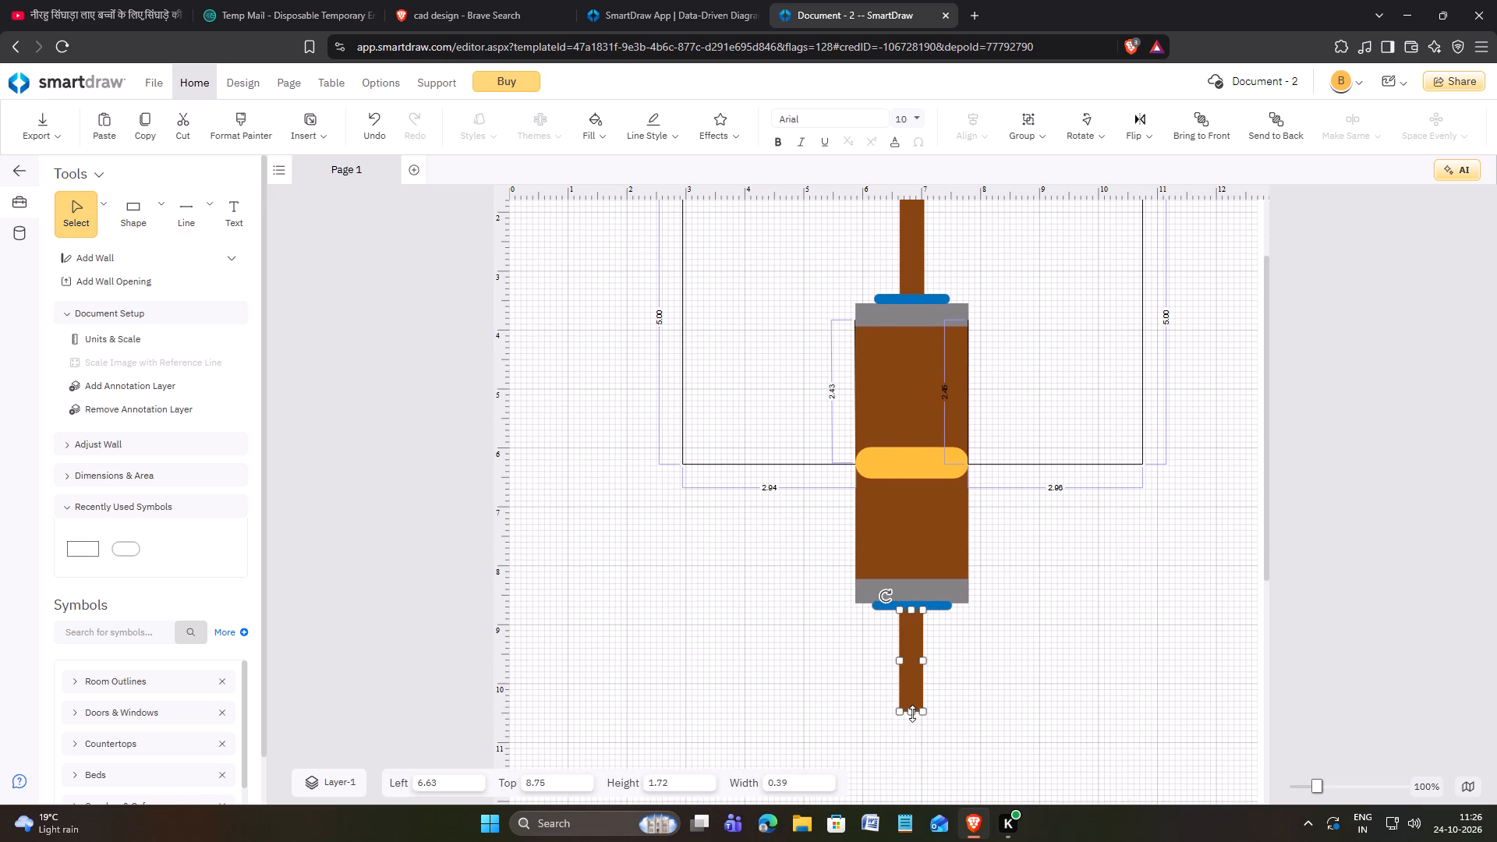
left_click_drag(912, 712, 912, 723)
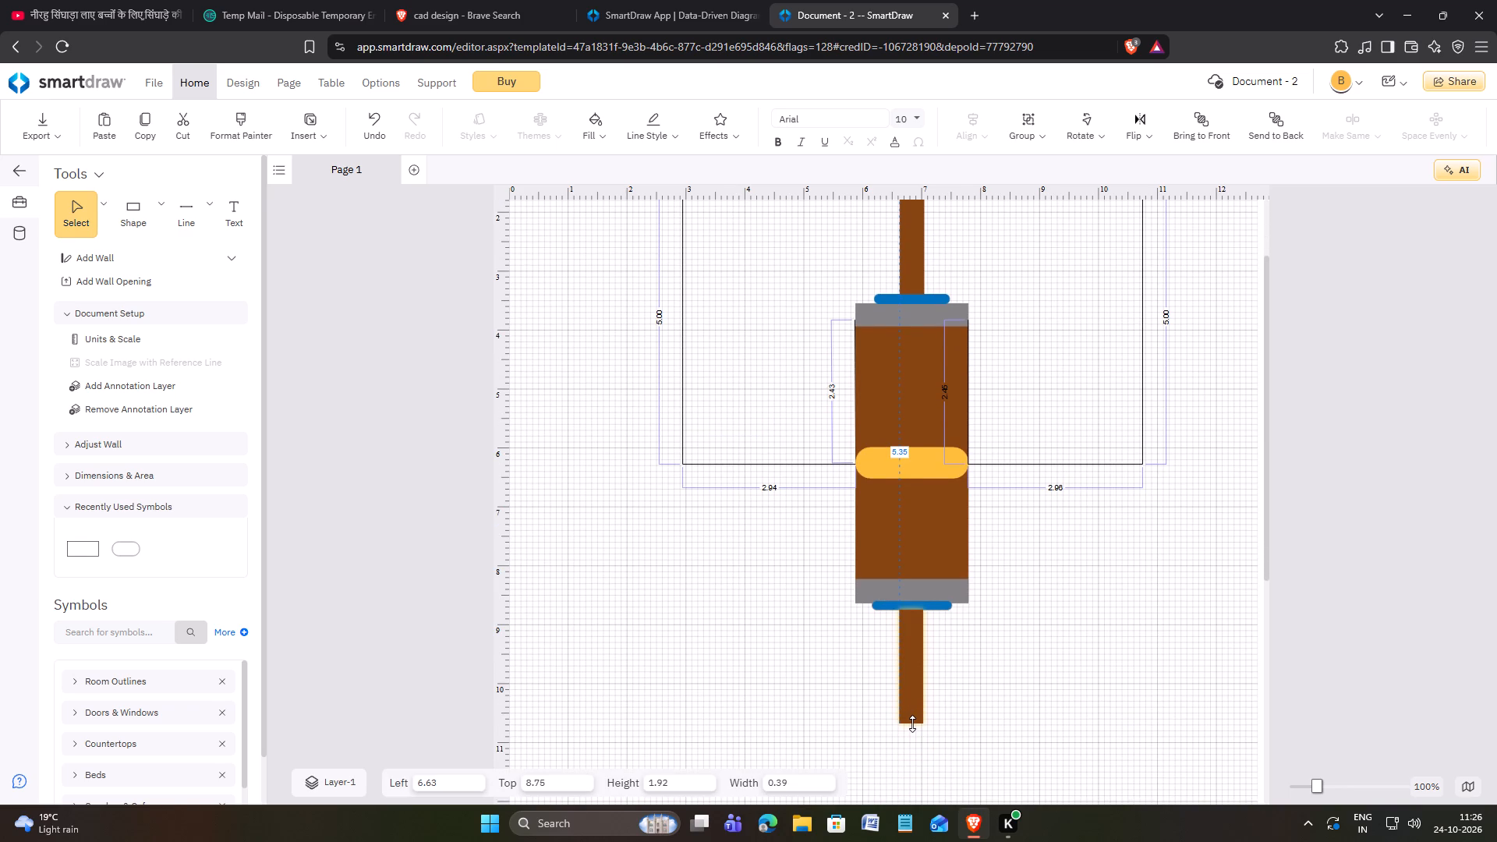
left_click_drag(912, 723, 911, 726)
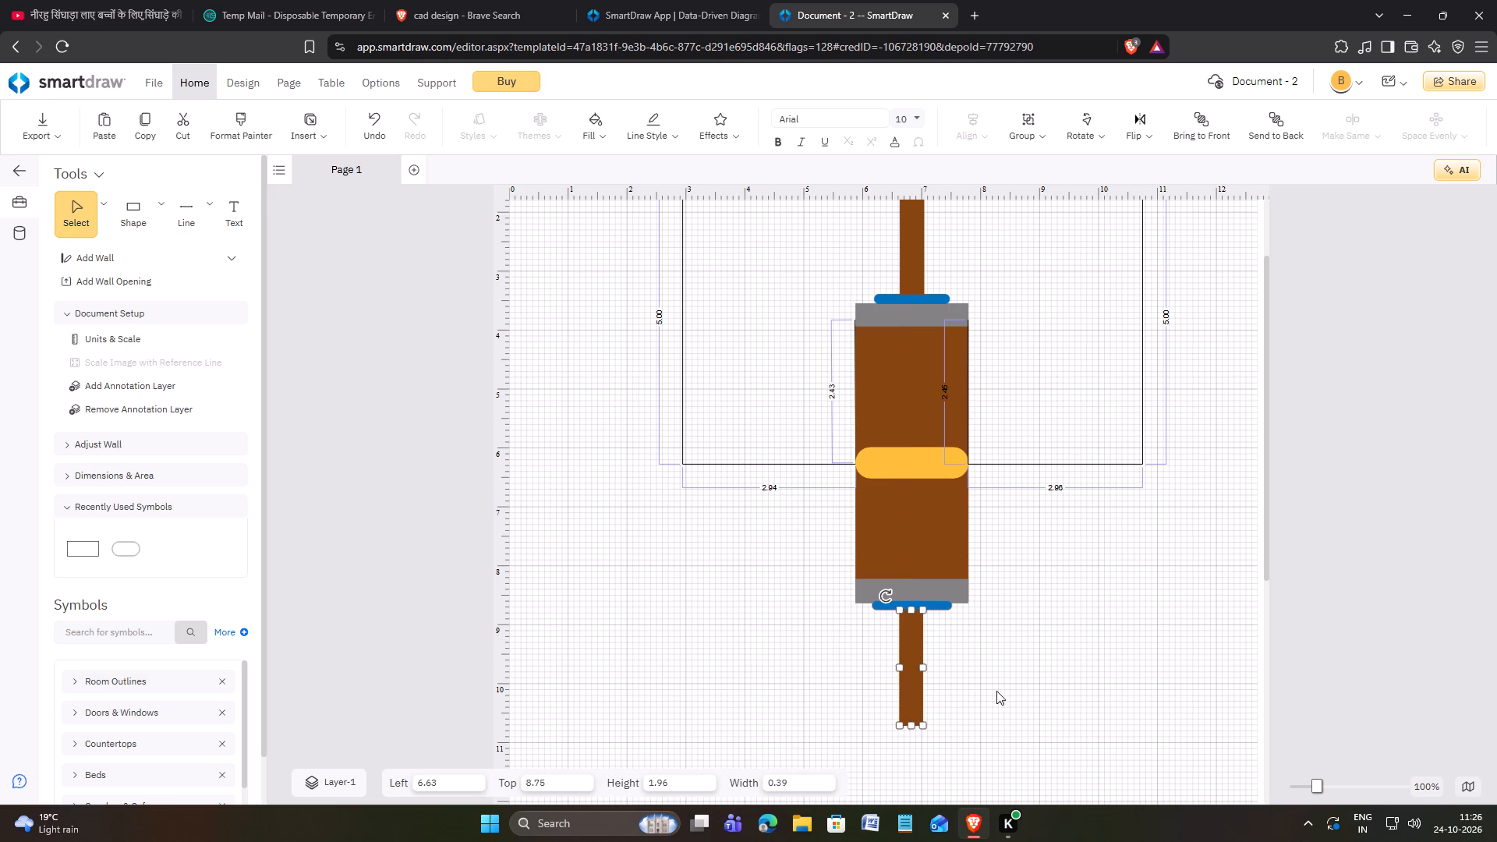
left_click(1028, 681)
left_click(910, 659)
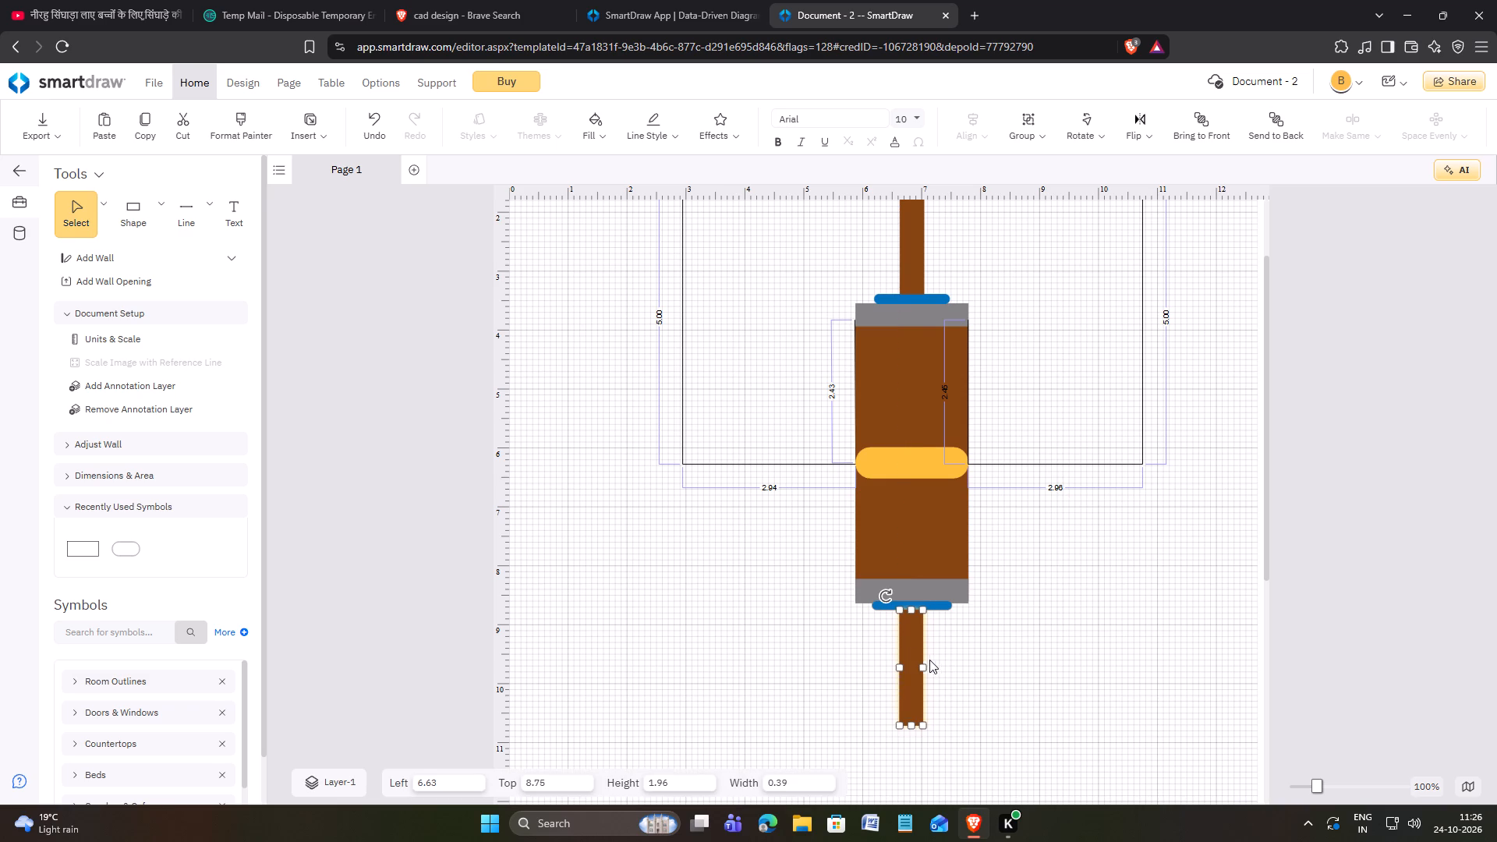
Narrow the lower brown stem slightly from its outer side edge to a width of about 0.36.
left_click(924, 670)
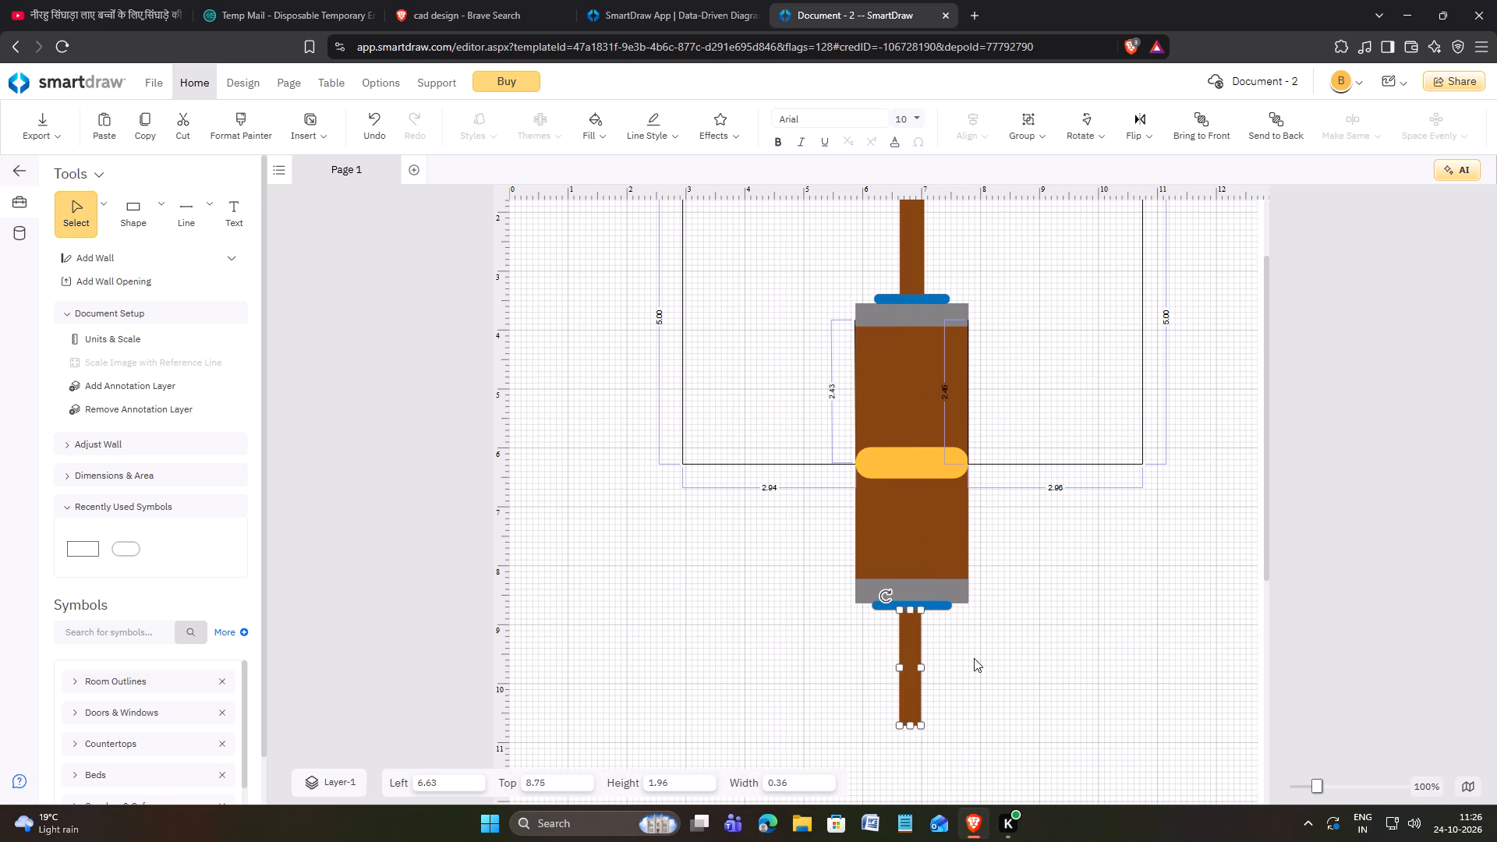
left_click(1022, 658)
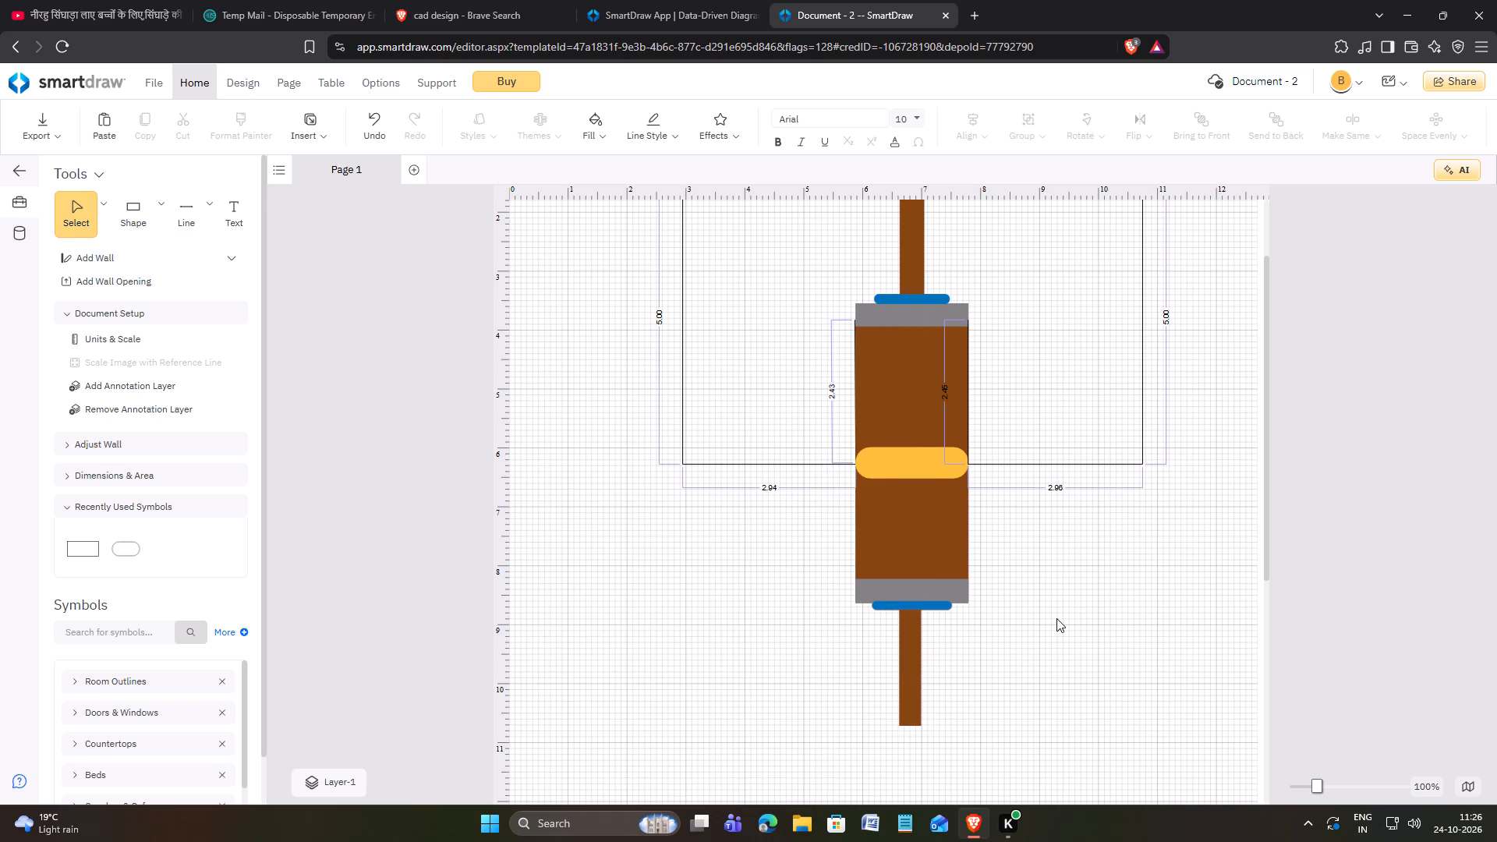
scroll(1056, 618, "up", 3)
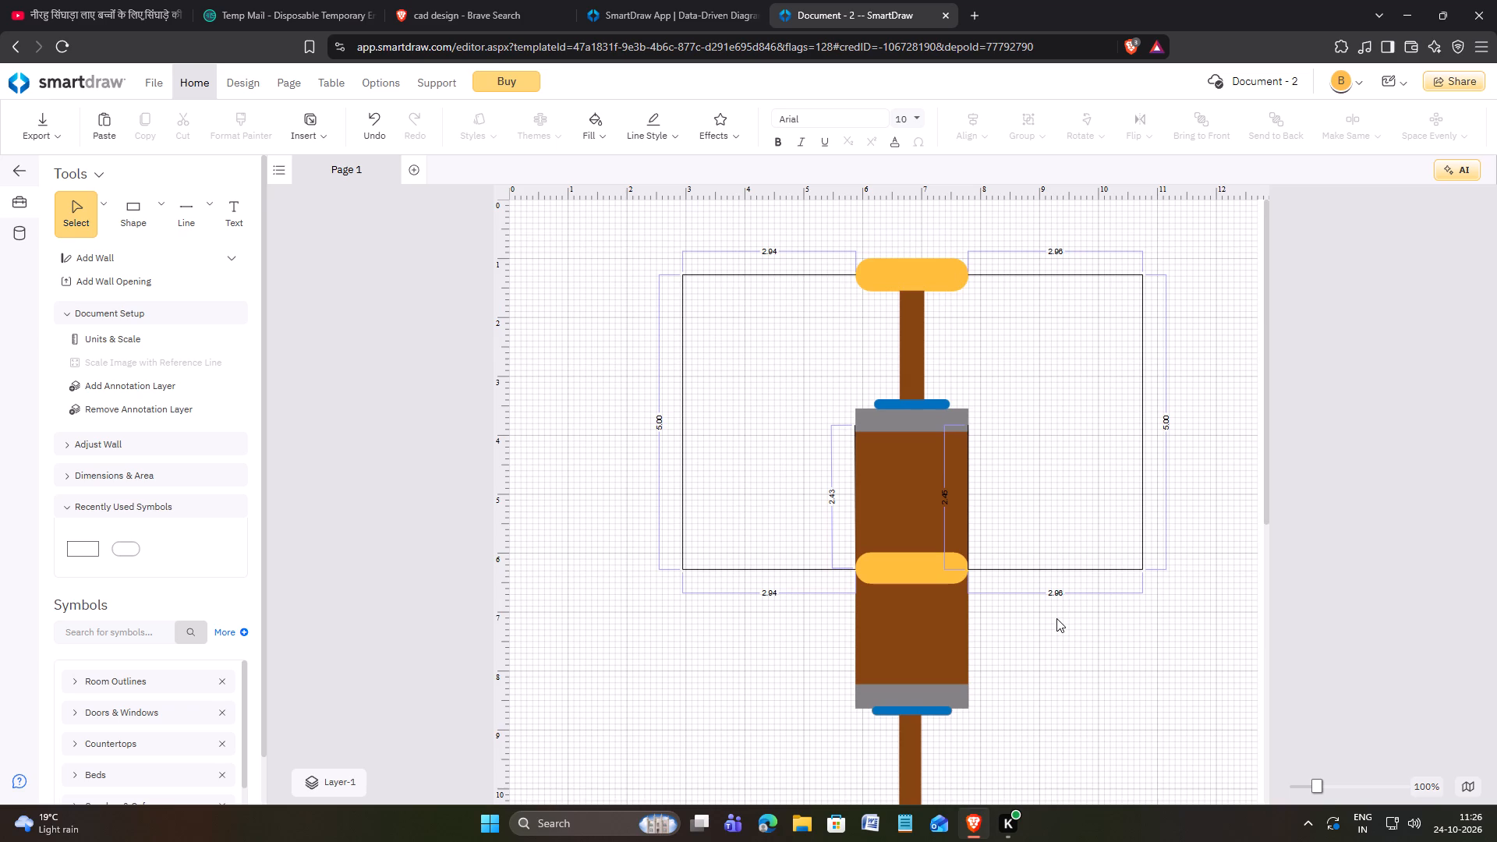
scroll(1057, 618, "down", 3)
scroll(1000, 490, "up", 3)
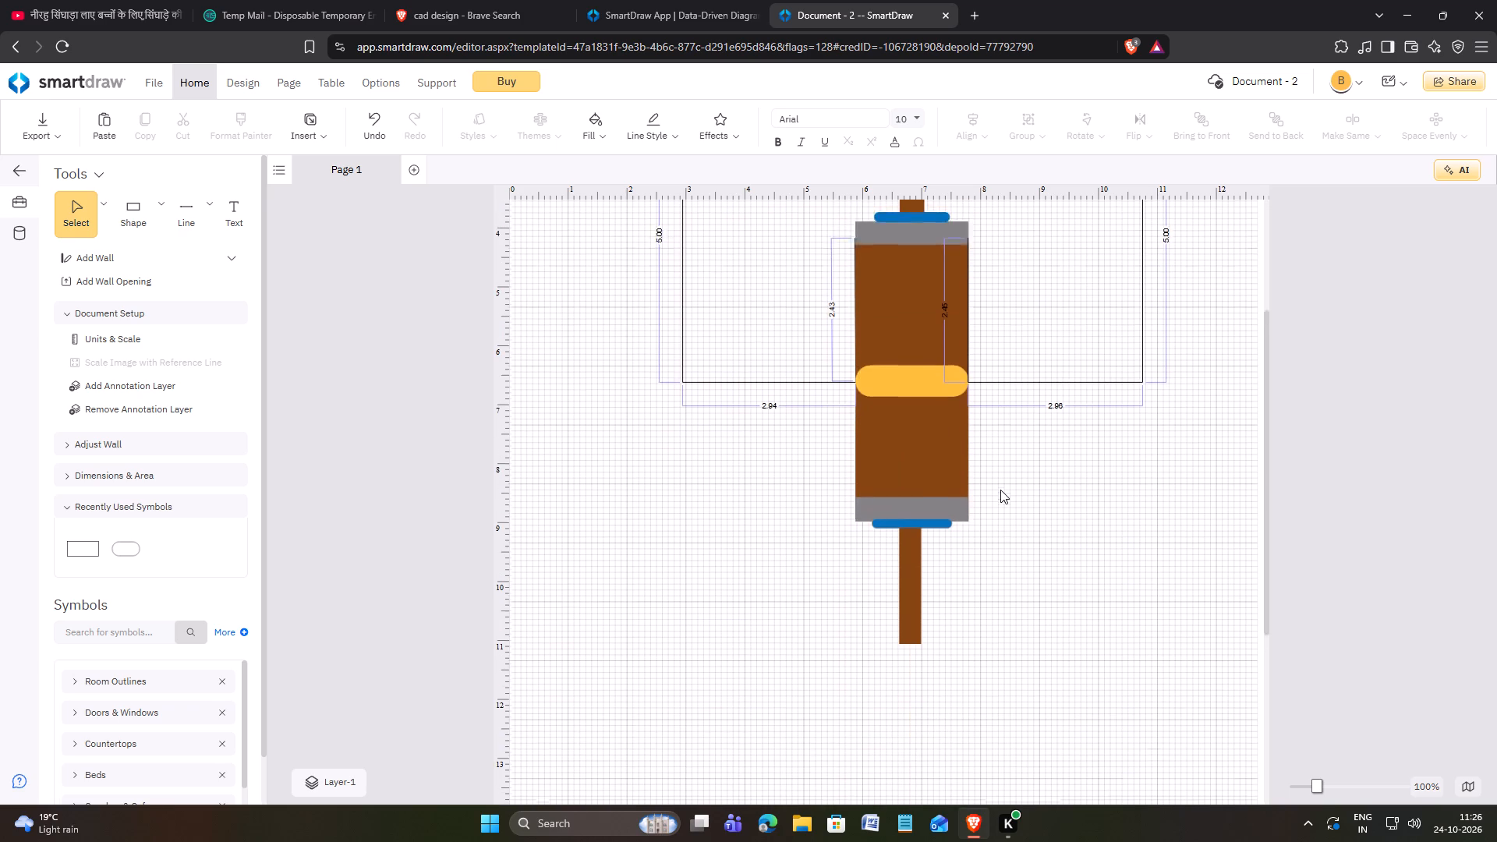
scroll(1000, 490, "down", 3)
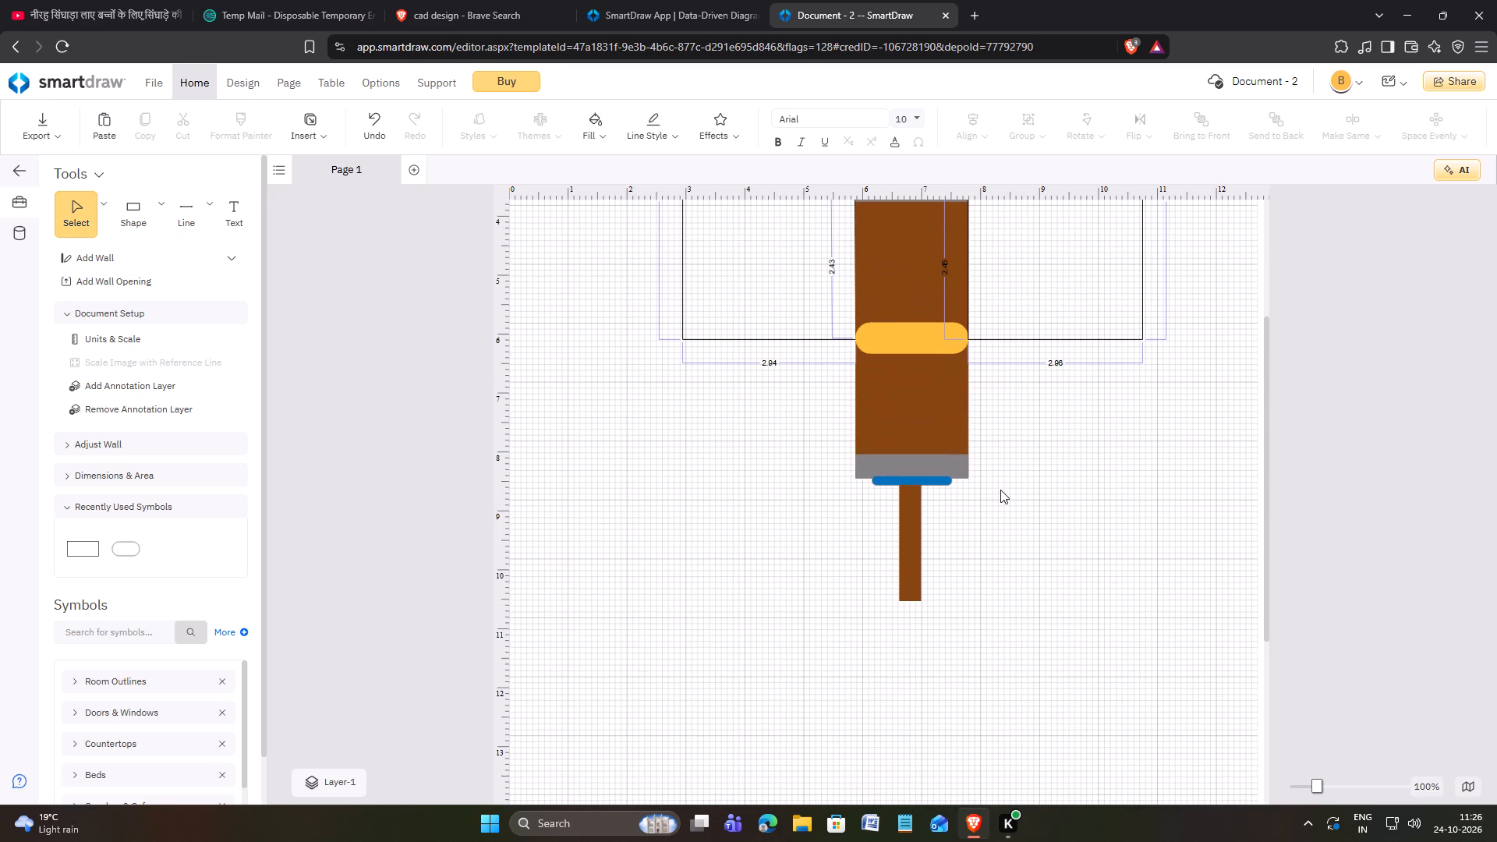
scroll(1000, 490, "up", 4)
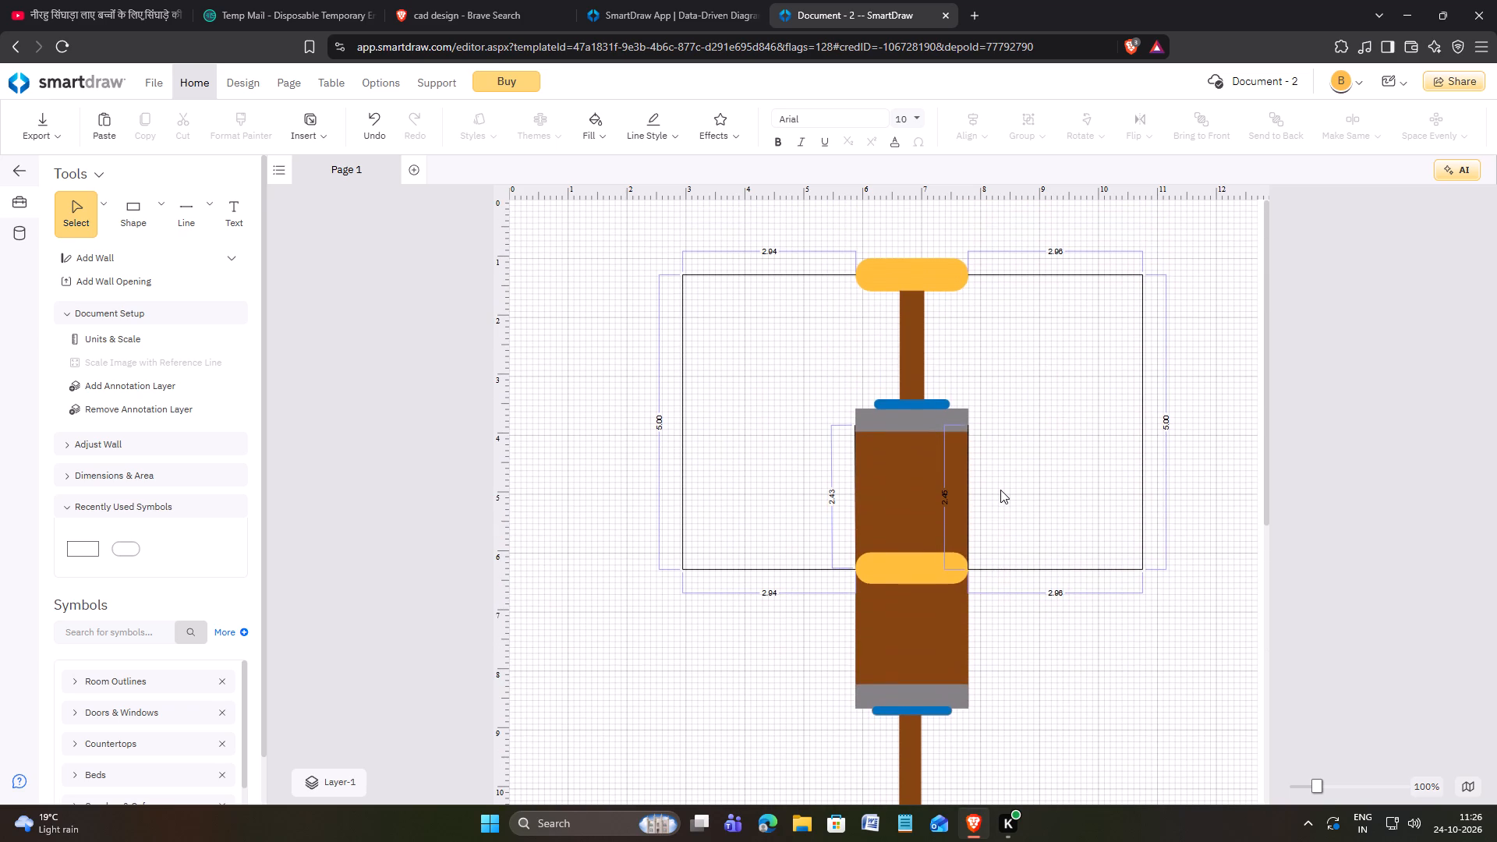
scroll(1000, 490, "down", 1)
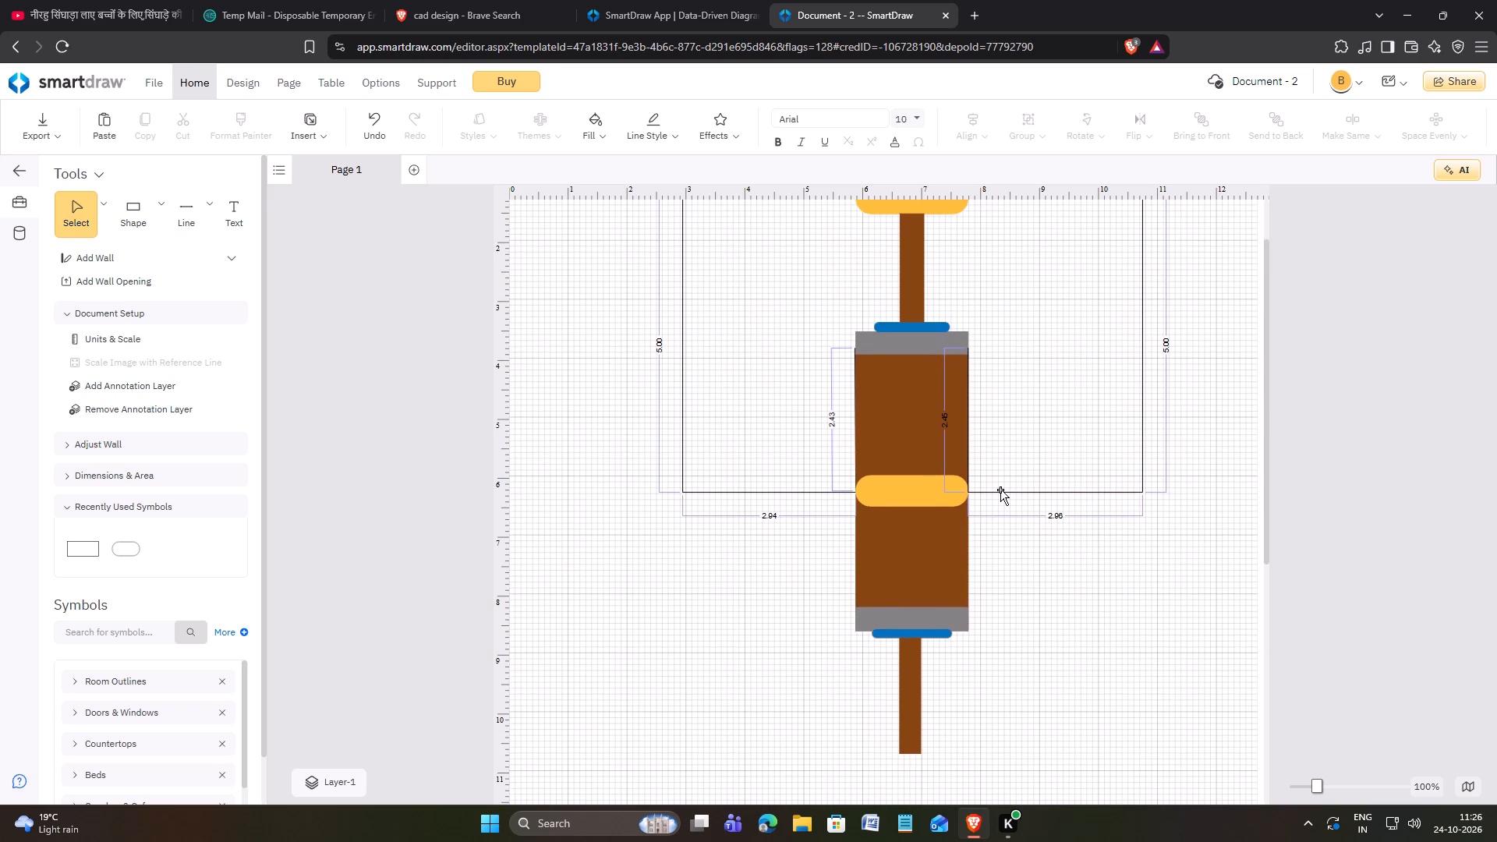
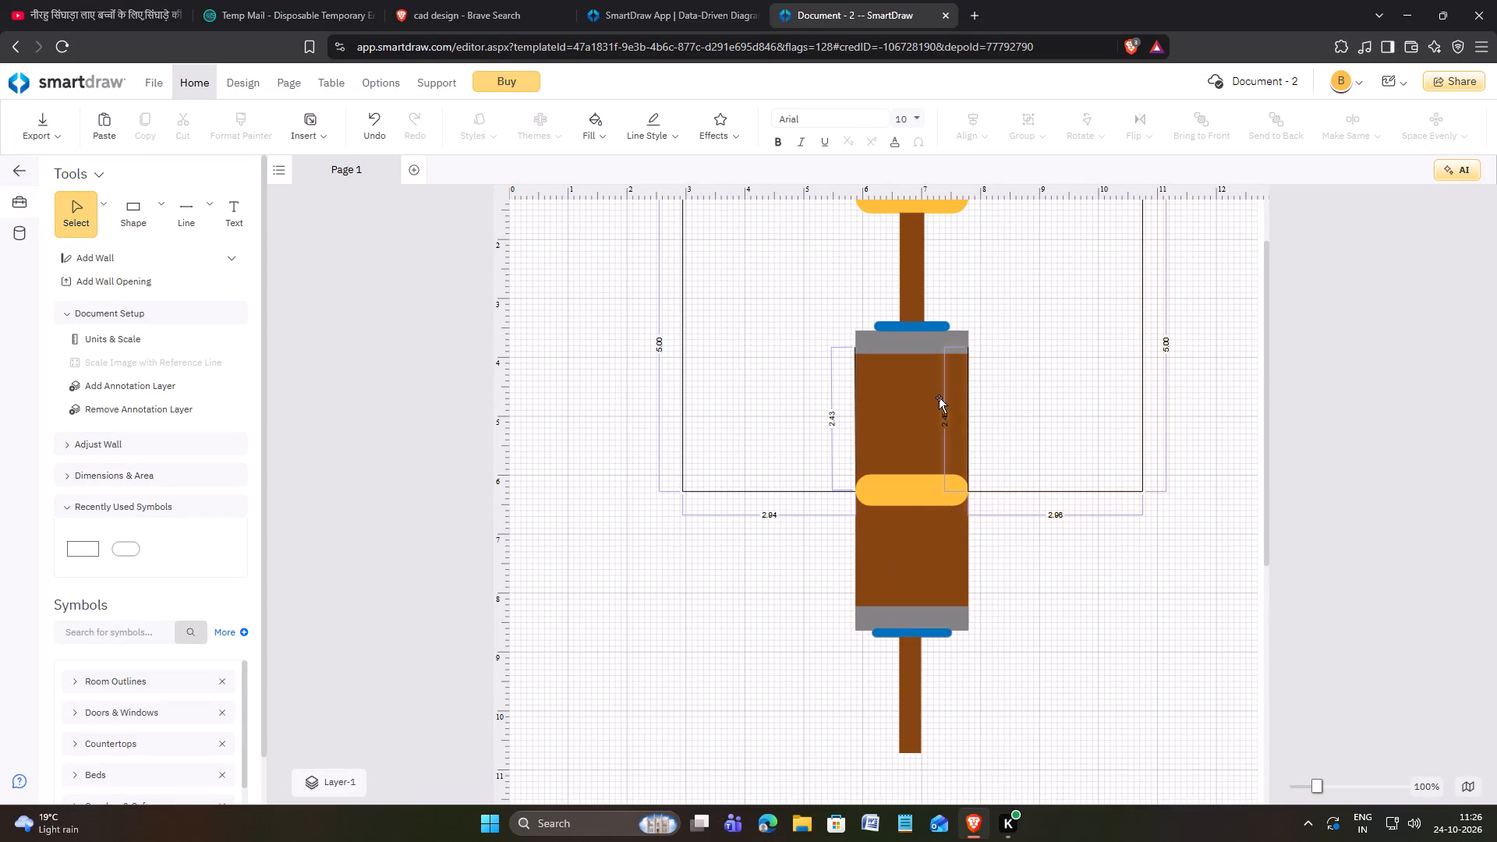
Draw a horizontal line about 2.08 long from the upper blue shape's left end outward to the left.
double_click(197, 215)
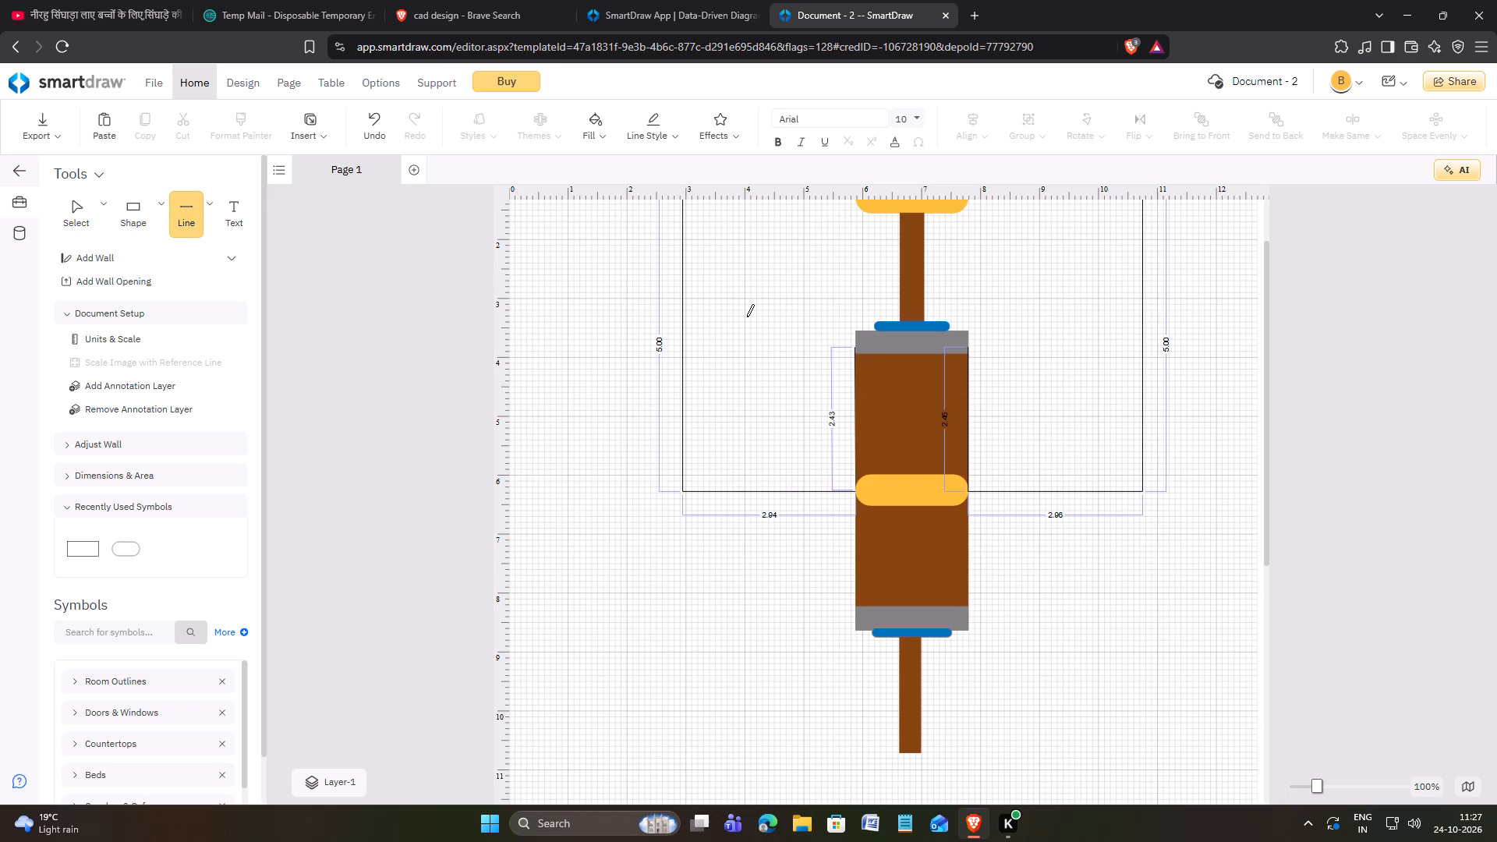
left_click_drag(744, 316, 904, 322)
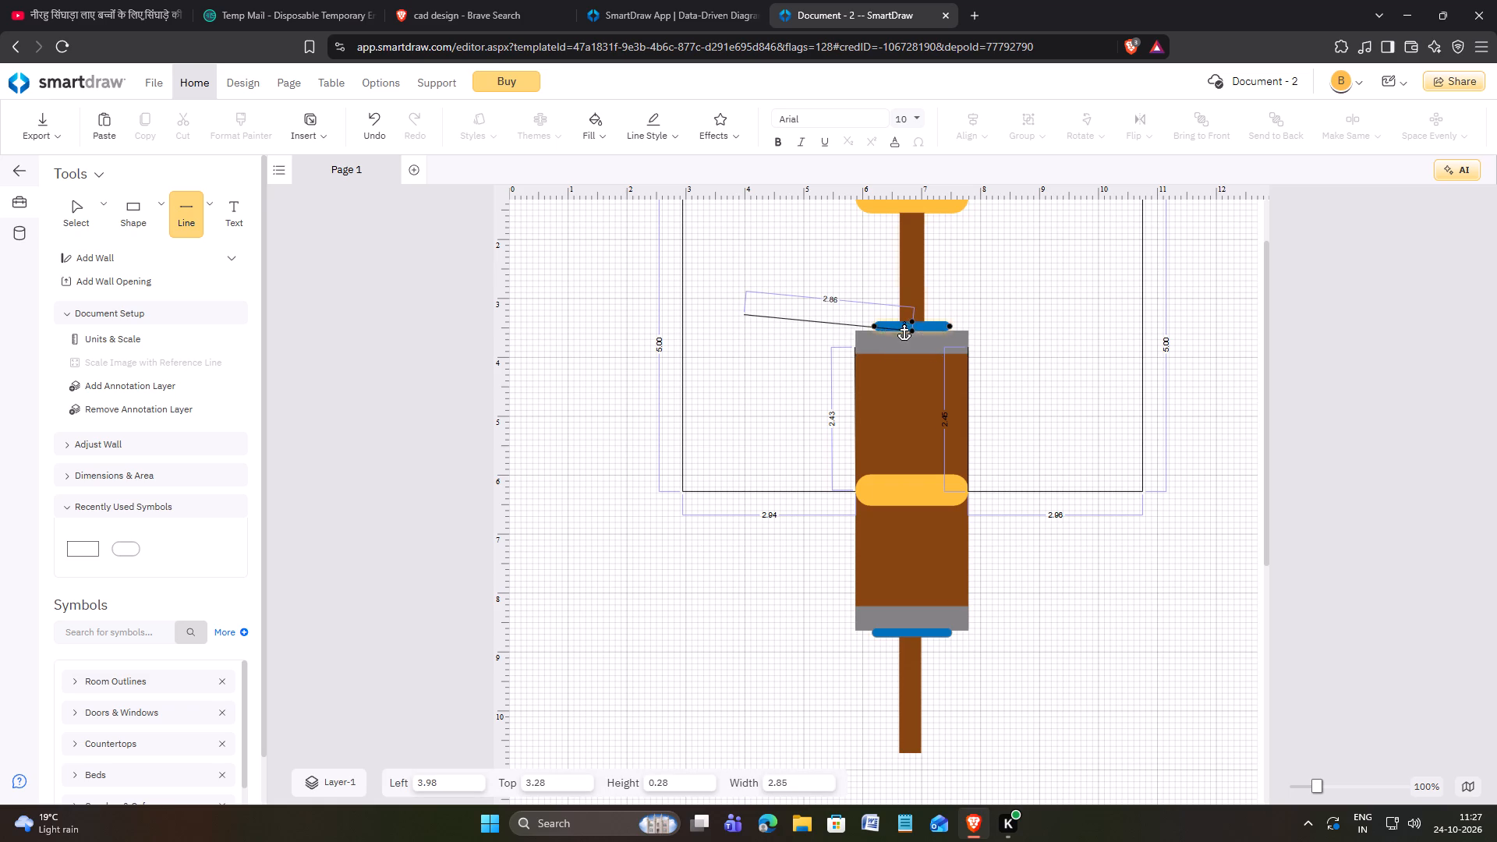
left_click_drag(904, 322, 874, 326)
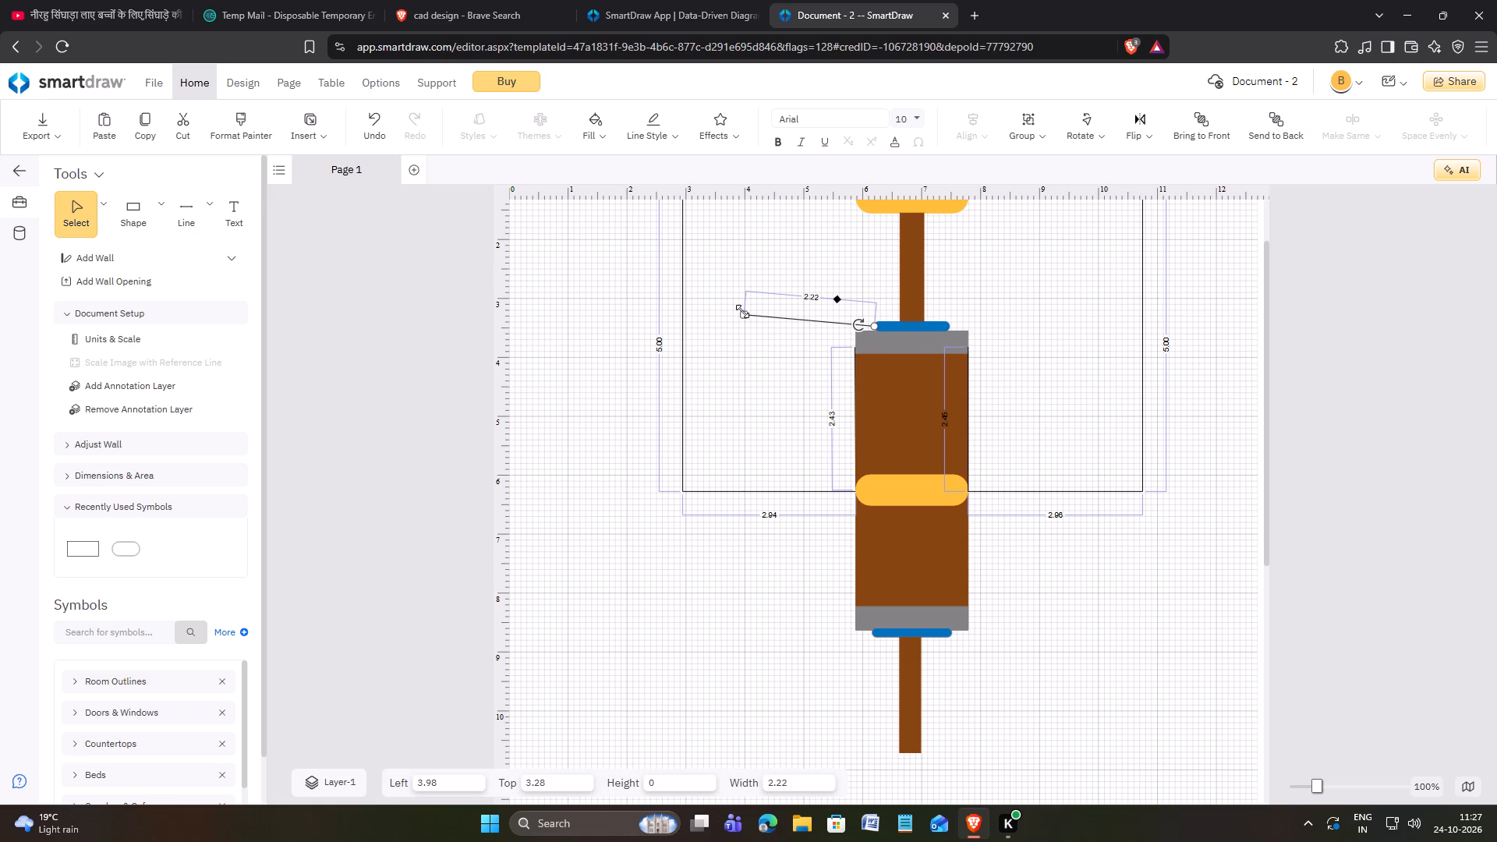
left_click_drag(742, 311, 751, 325)
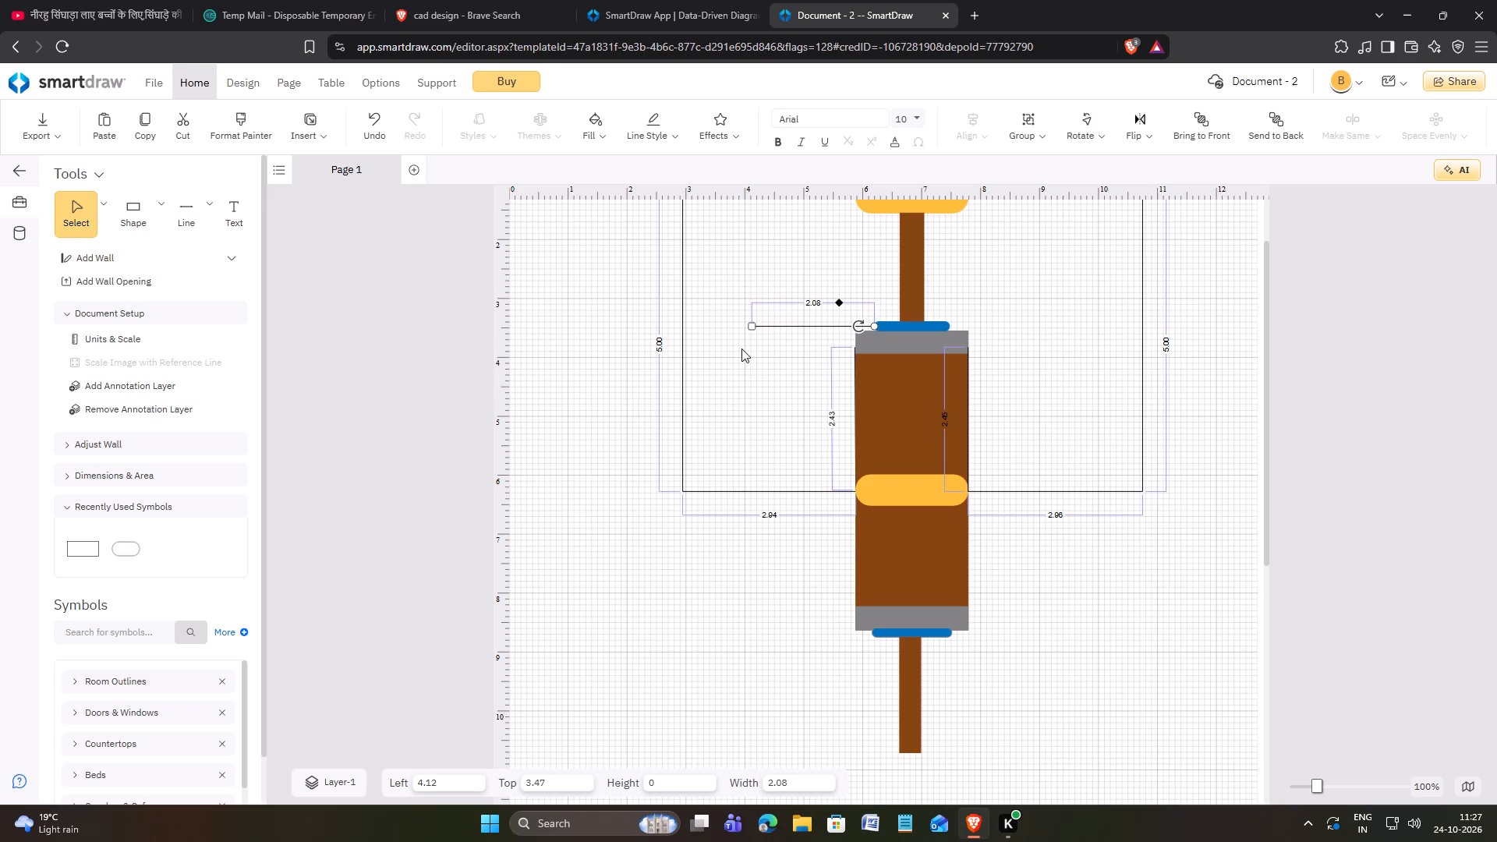
Draw a vertical line about 5.31 long downward from the outer end of the upper blue shape's line.
left_click(191, 216)
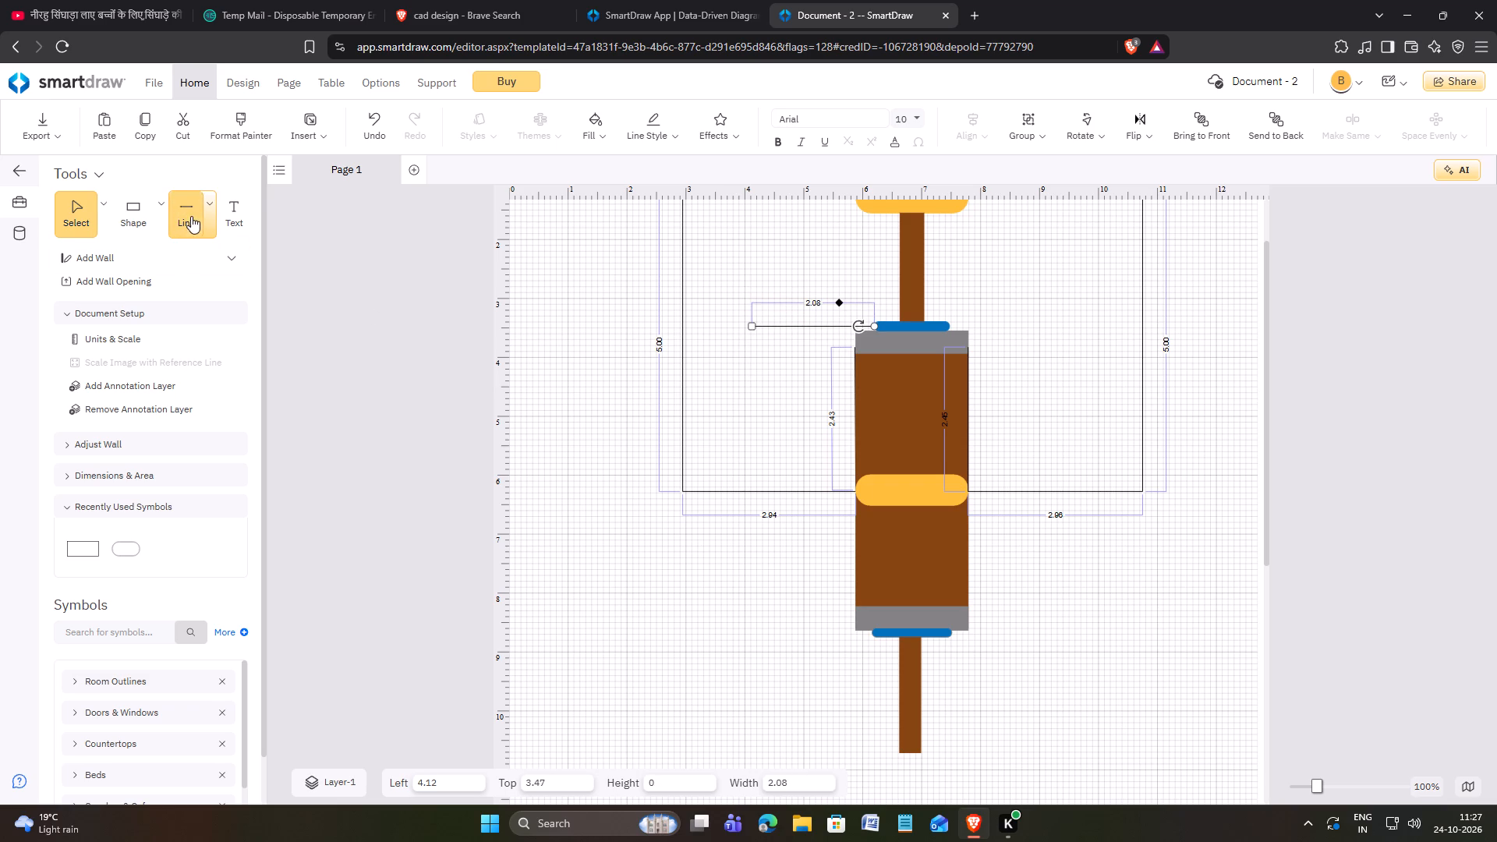
left_click_drag(751, 325, 771, 642)
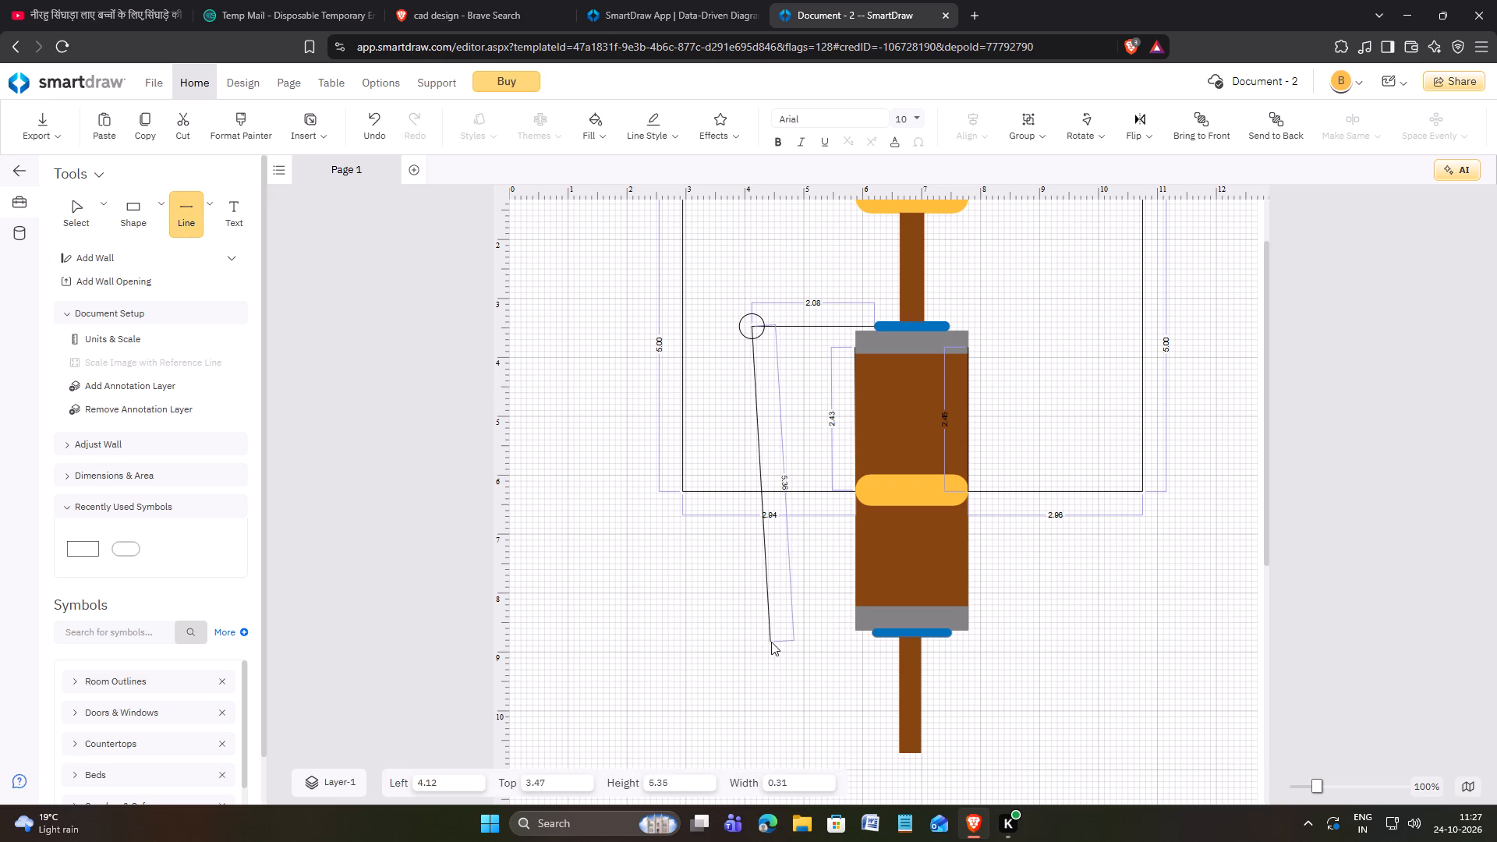
left_click_drag(771, 642, 756, 639)
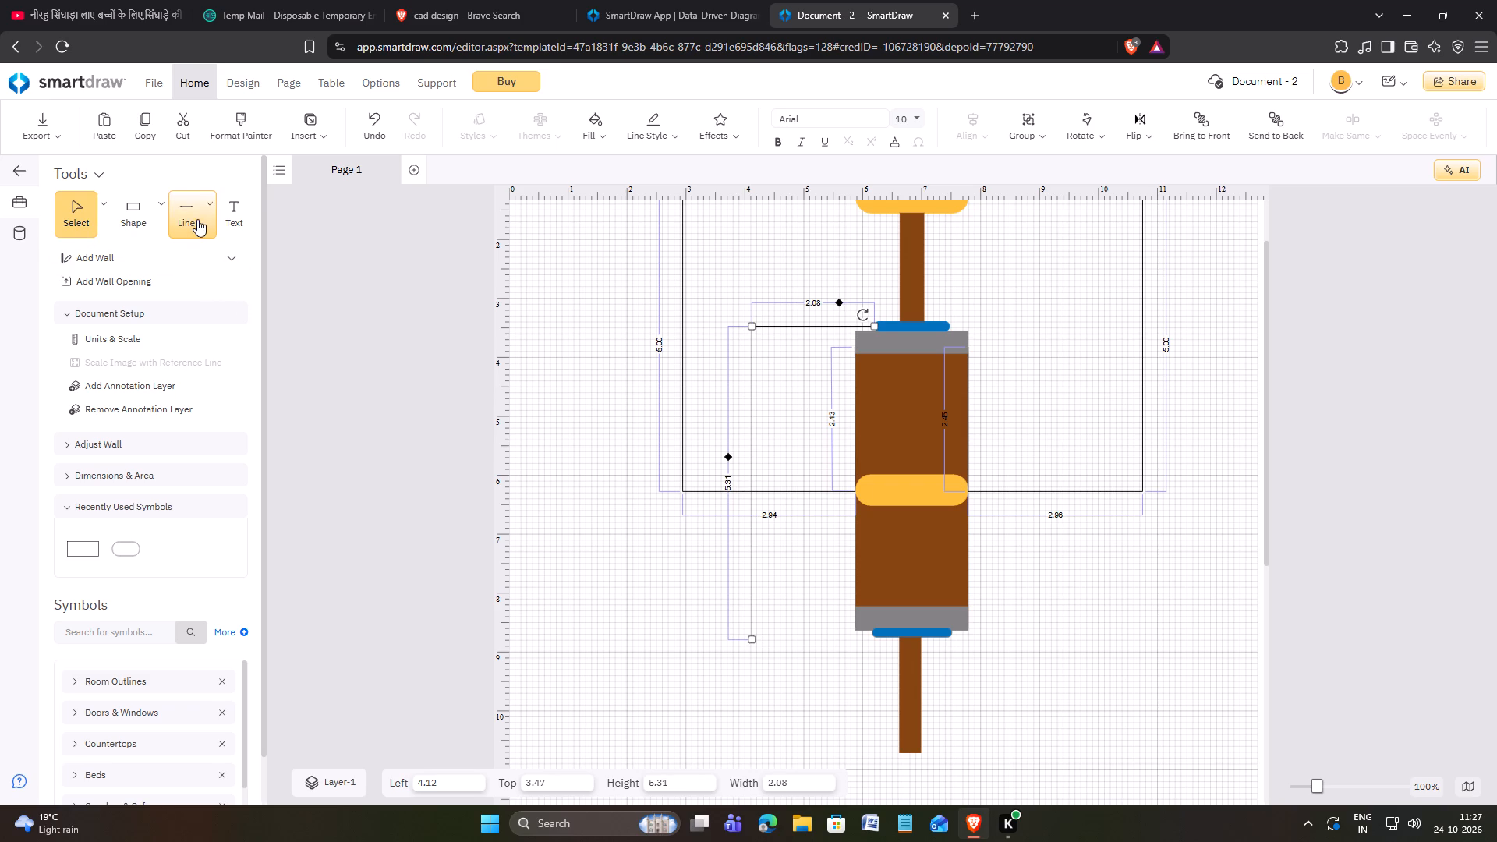
Close the inner left loop with a line about 2.04 long to the lower blue shape, levelled so the vertical side is about 5.20.
left_click(197, 219)
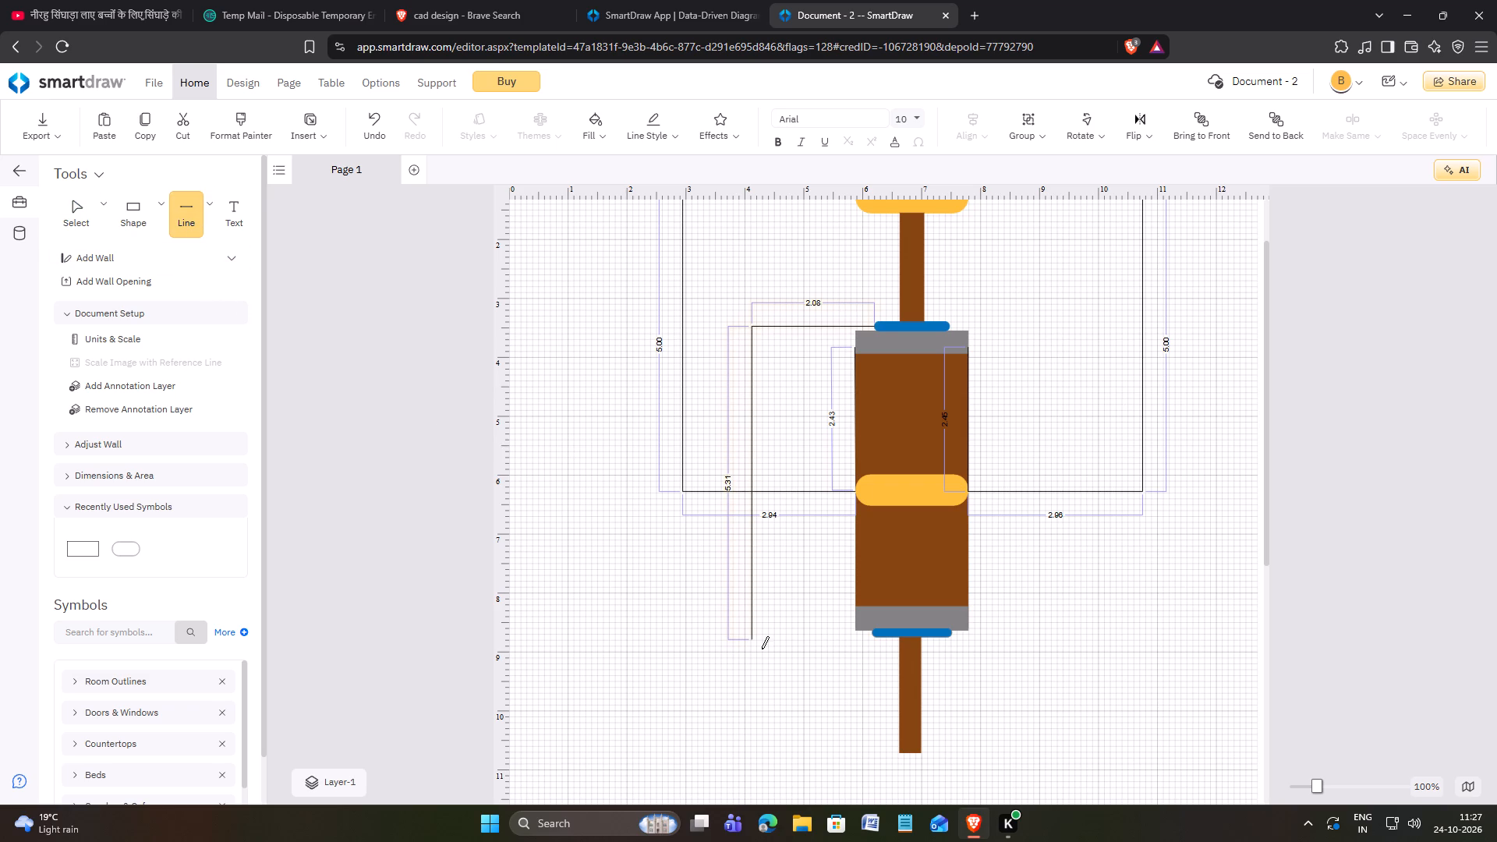
left_click_drag(751, 640, 914, 635)
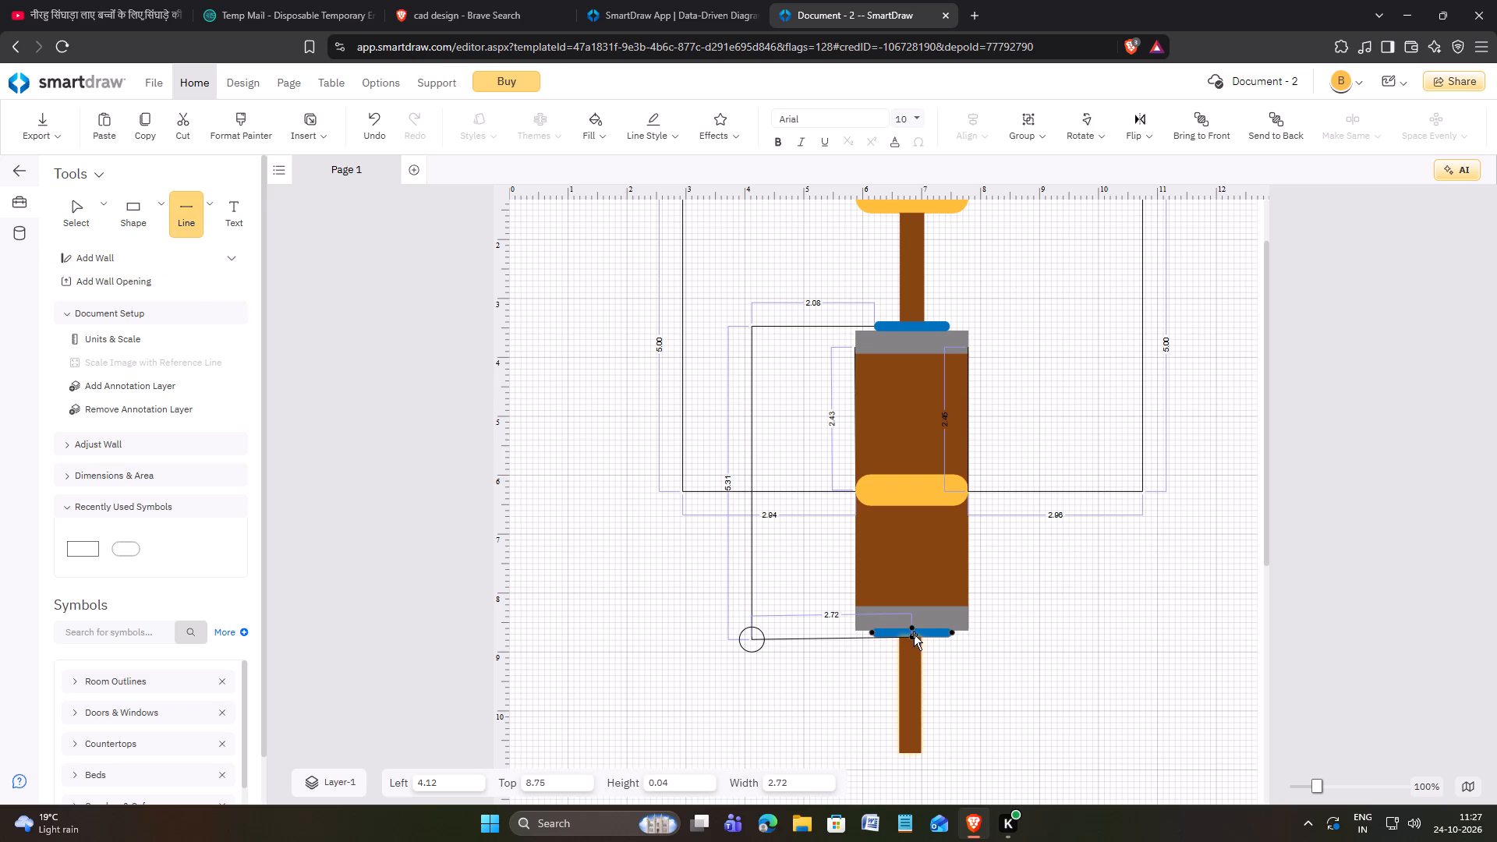
left_click_drag(914, 635, 879, 635)
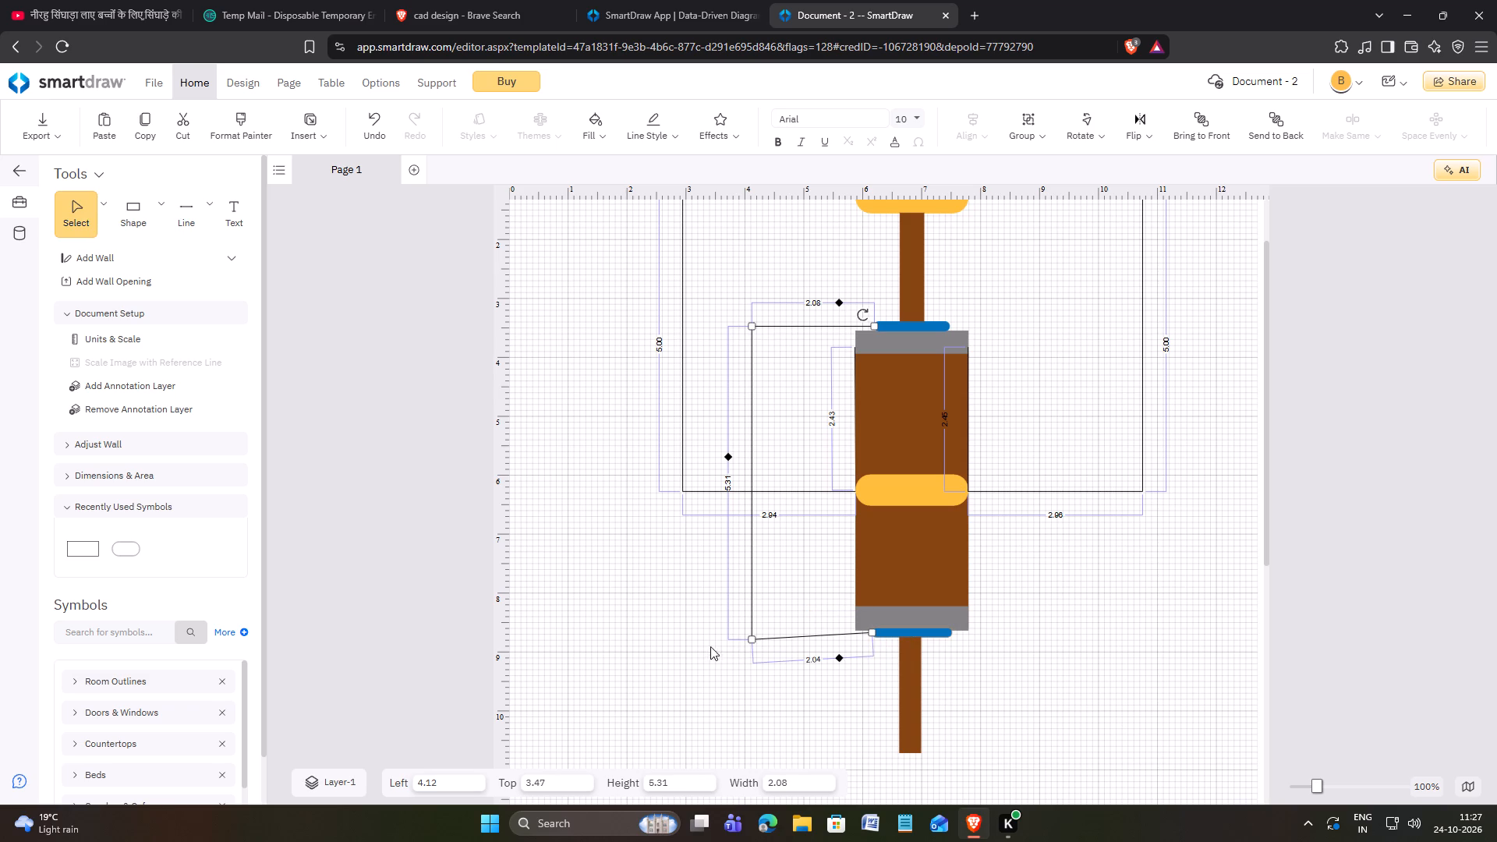
left_click(754, 639)
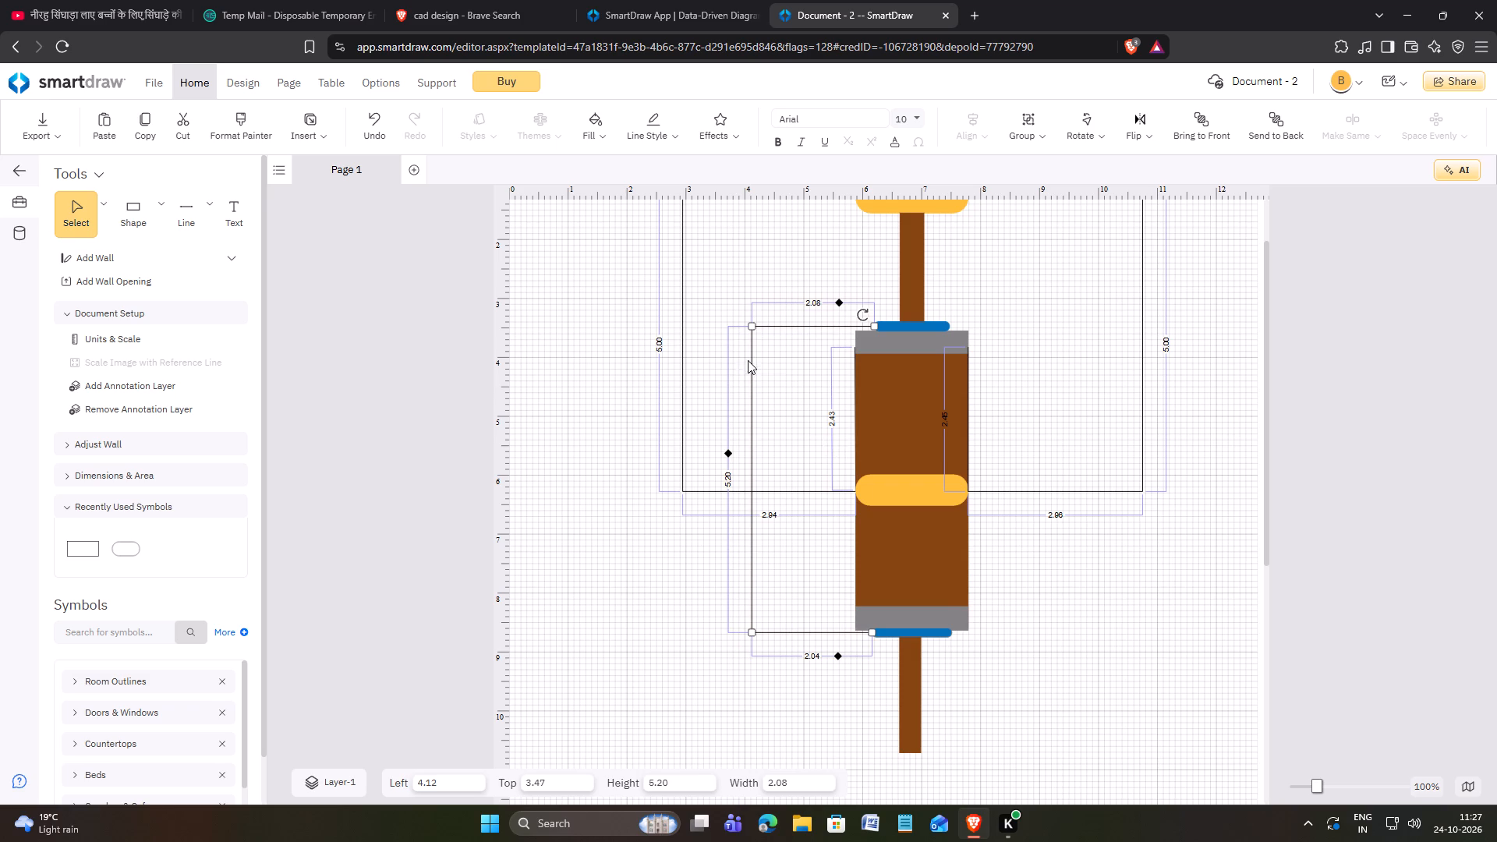
left_click(753, 326)
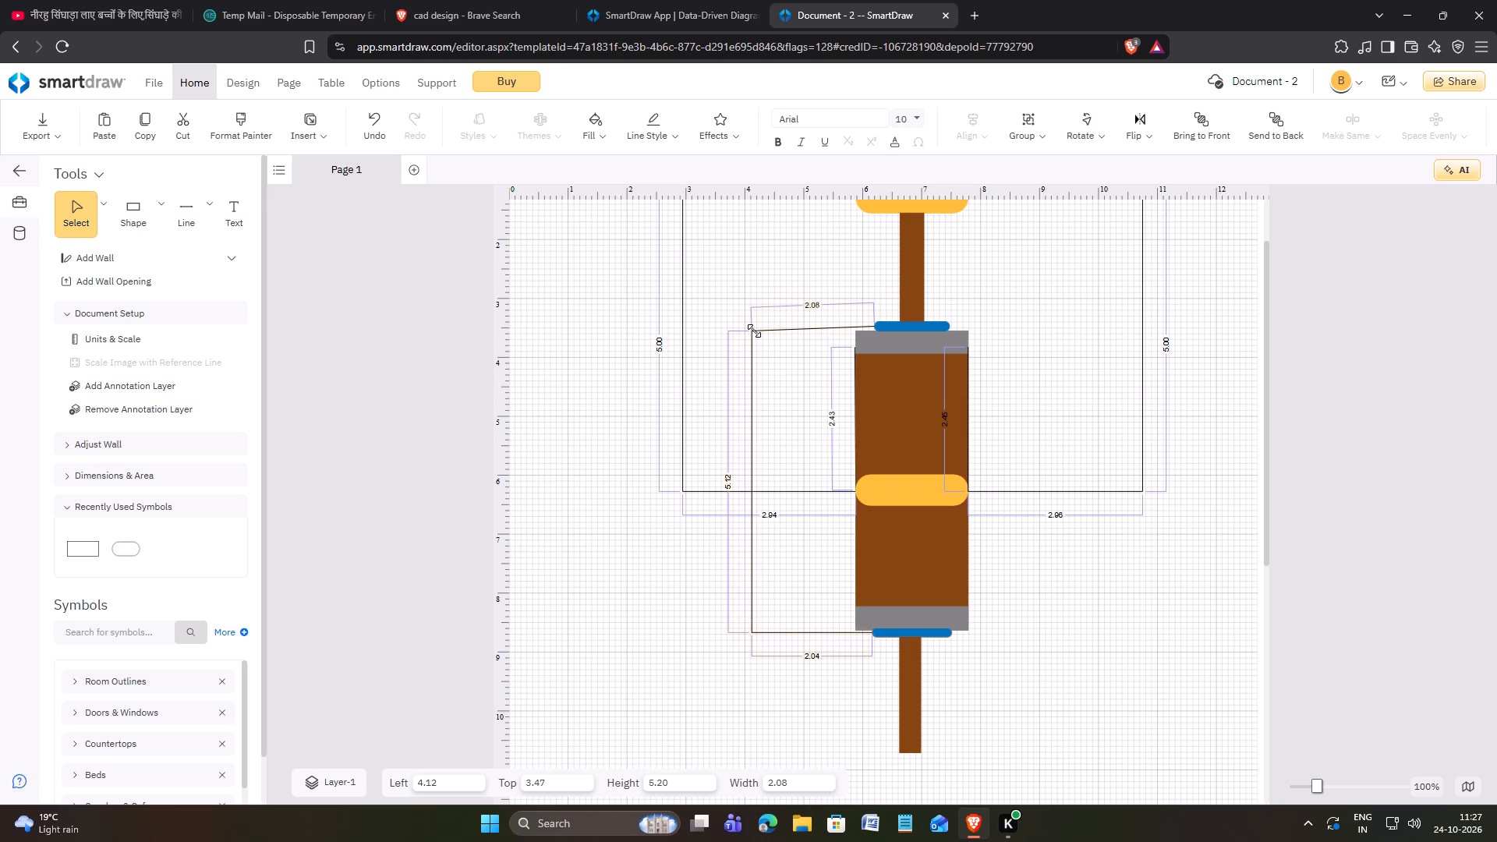
left_click(1203, 603)
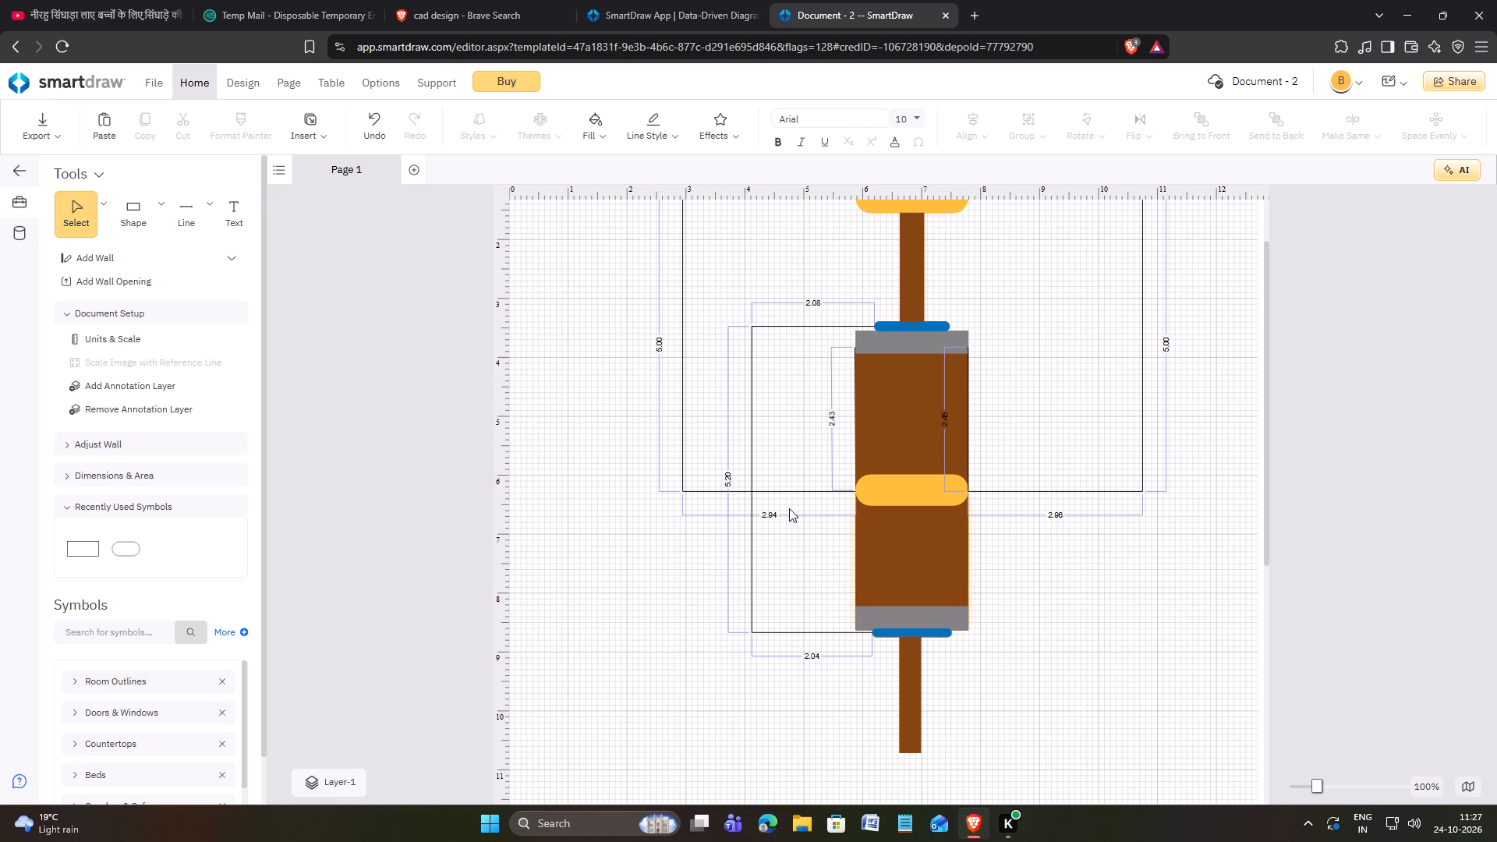
Draw a horizontal line about 2.43 long from the middle of the upper brown stem's right edge outward to the right.
scroll(970, 527, "up", 2)
scroll(970, 527, "down", 1)
scroll(985, 548, "up", 2)
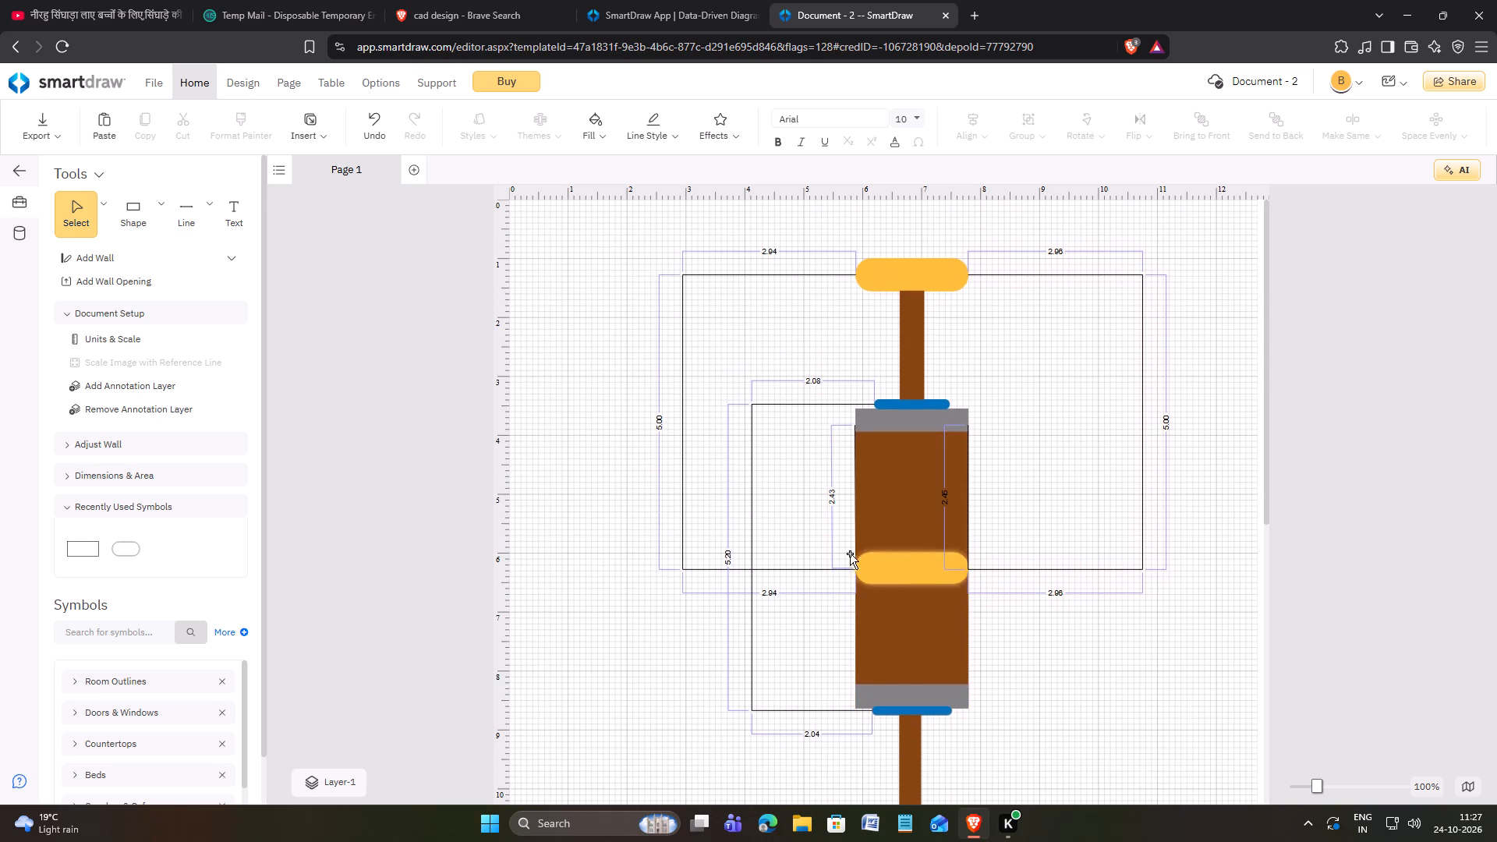
left_click(161, 211)
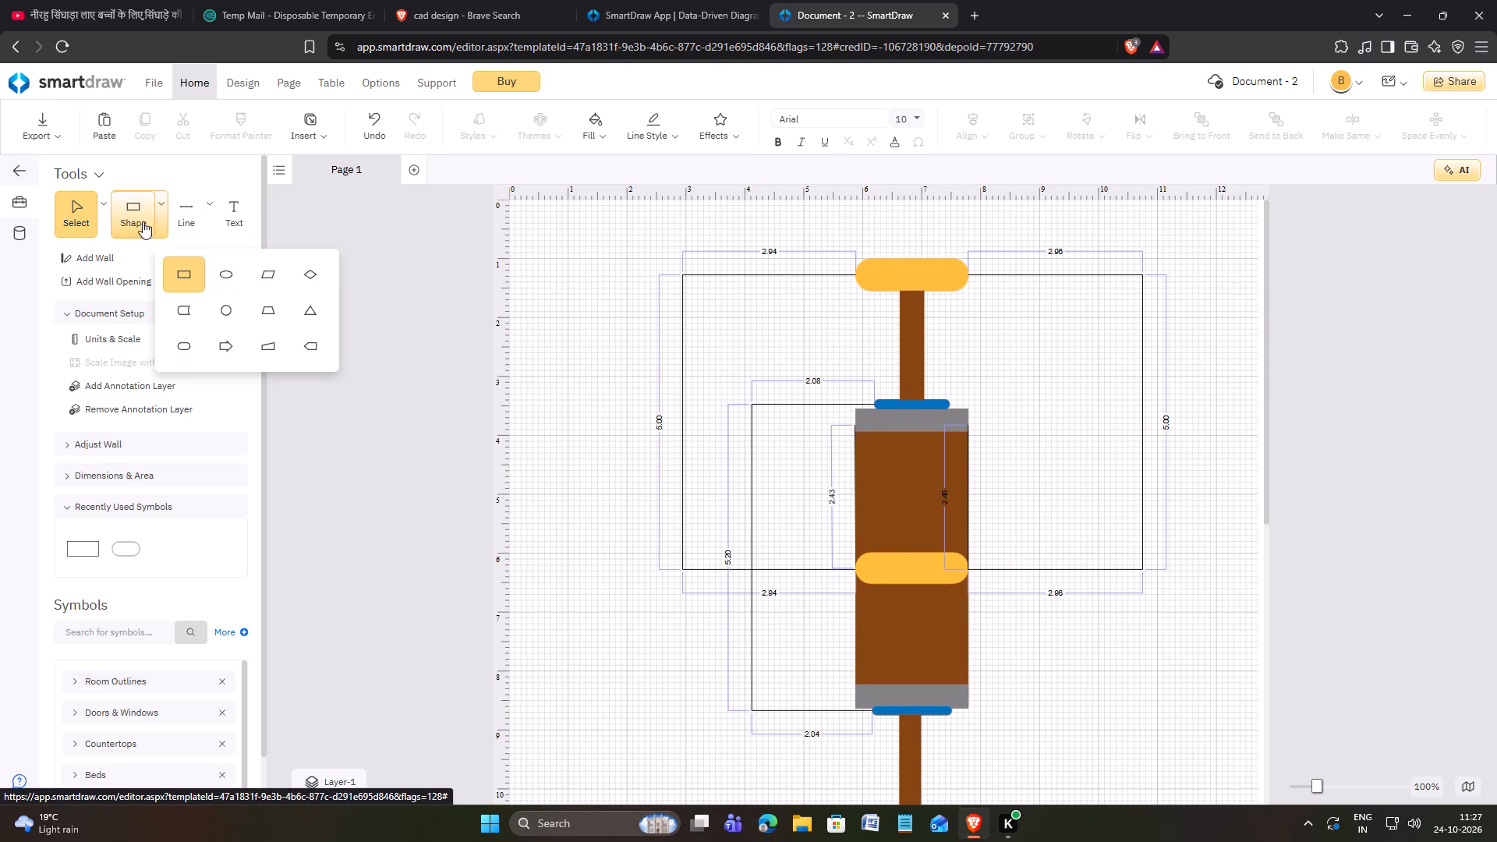
left_click(150, 209)
left_click(201, 210)
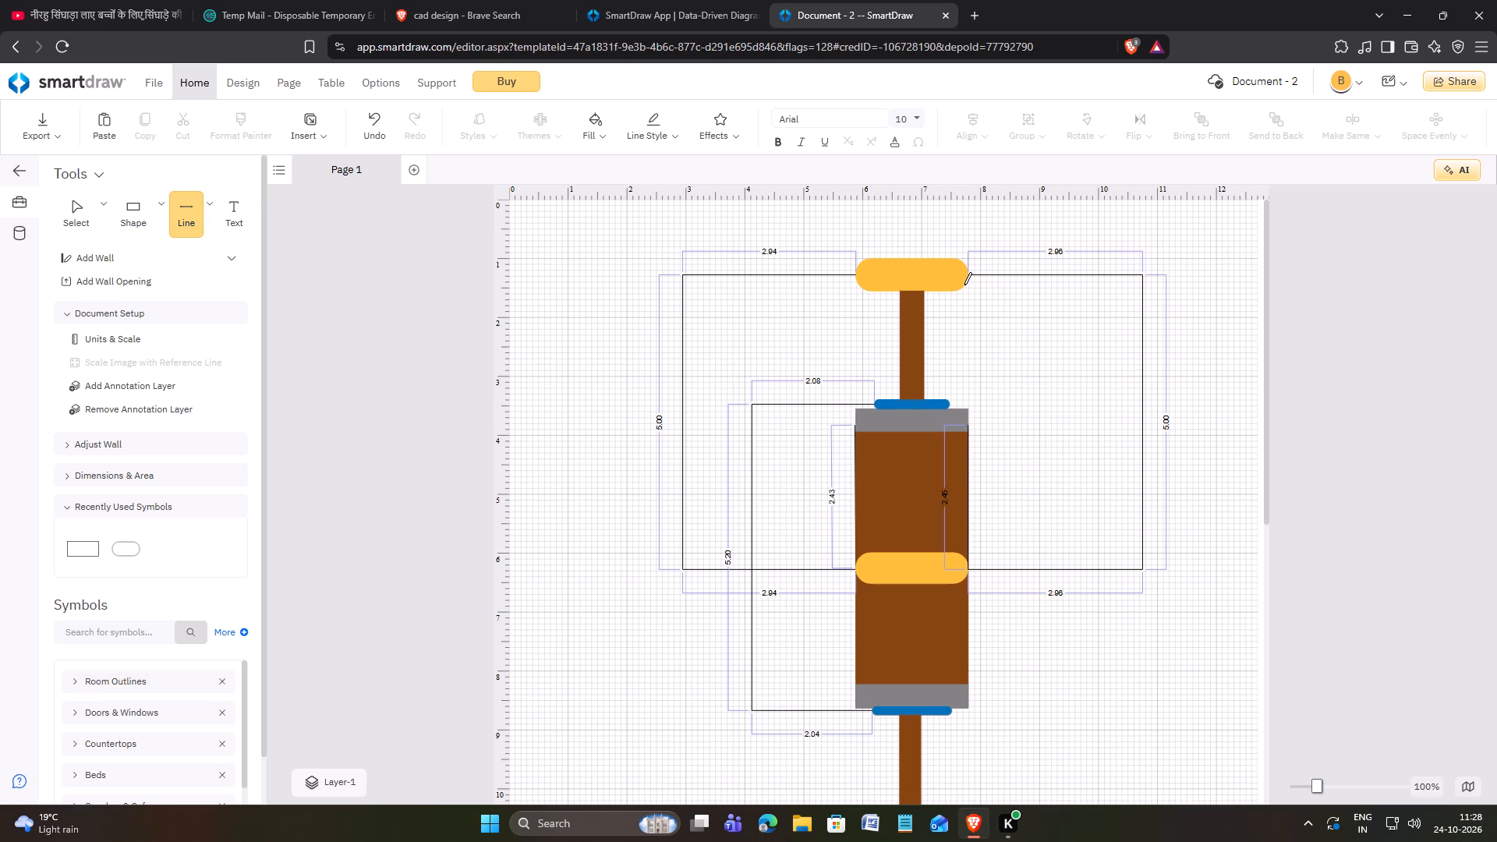
left_click_drag(921, 349, 1004, 426)
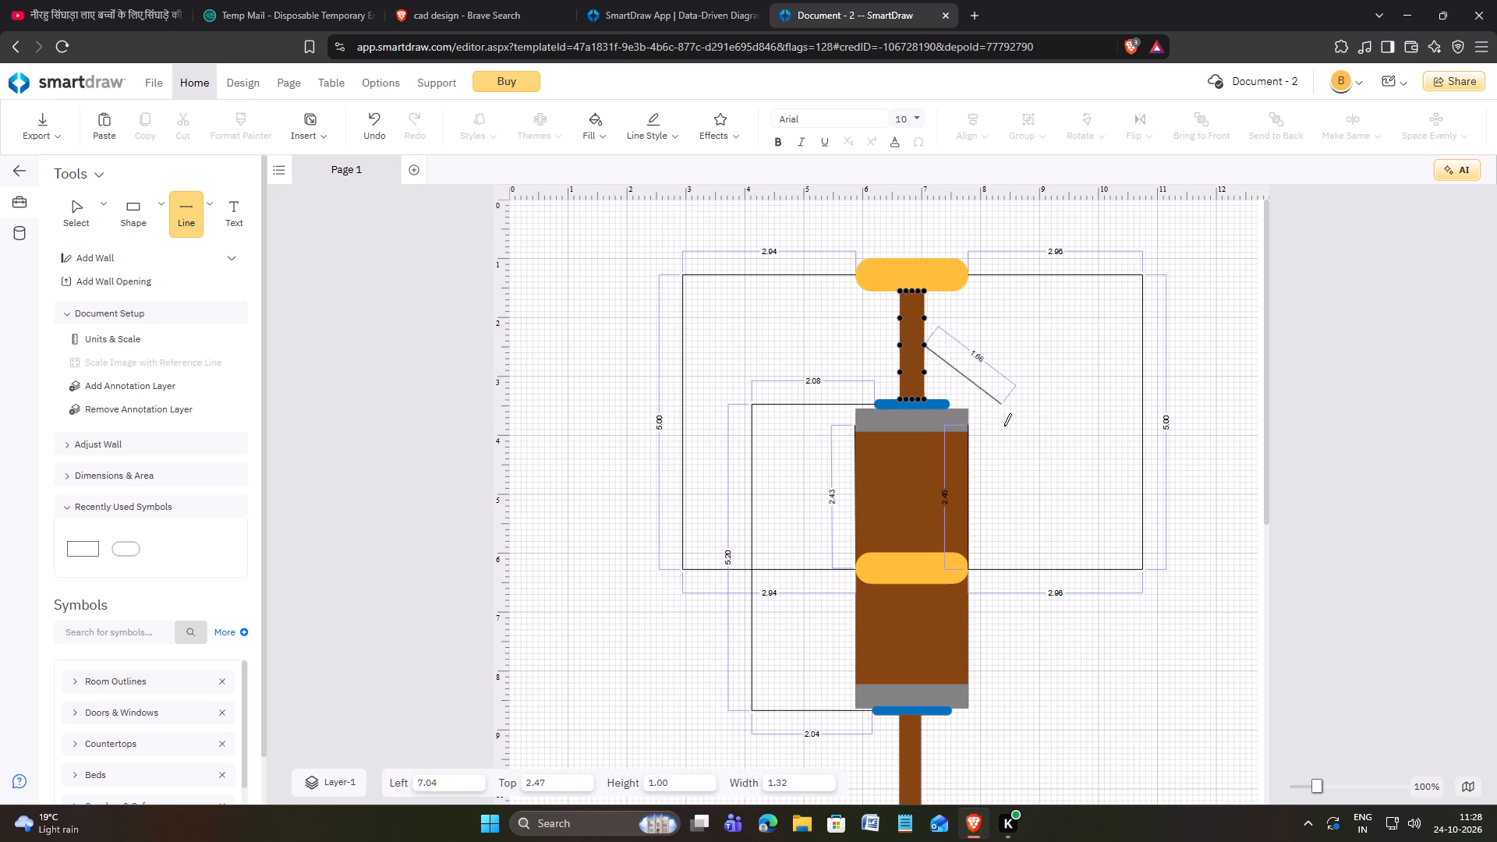
left_click_drag(1004, 426, 1068, 340)
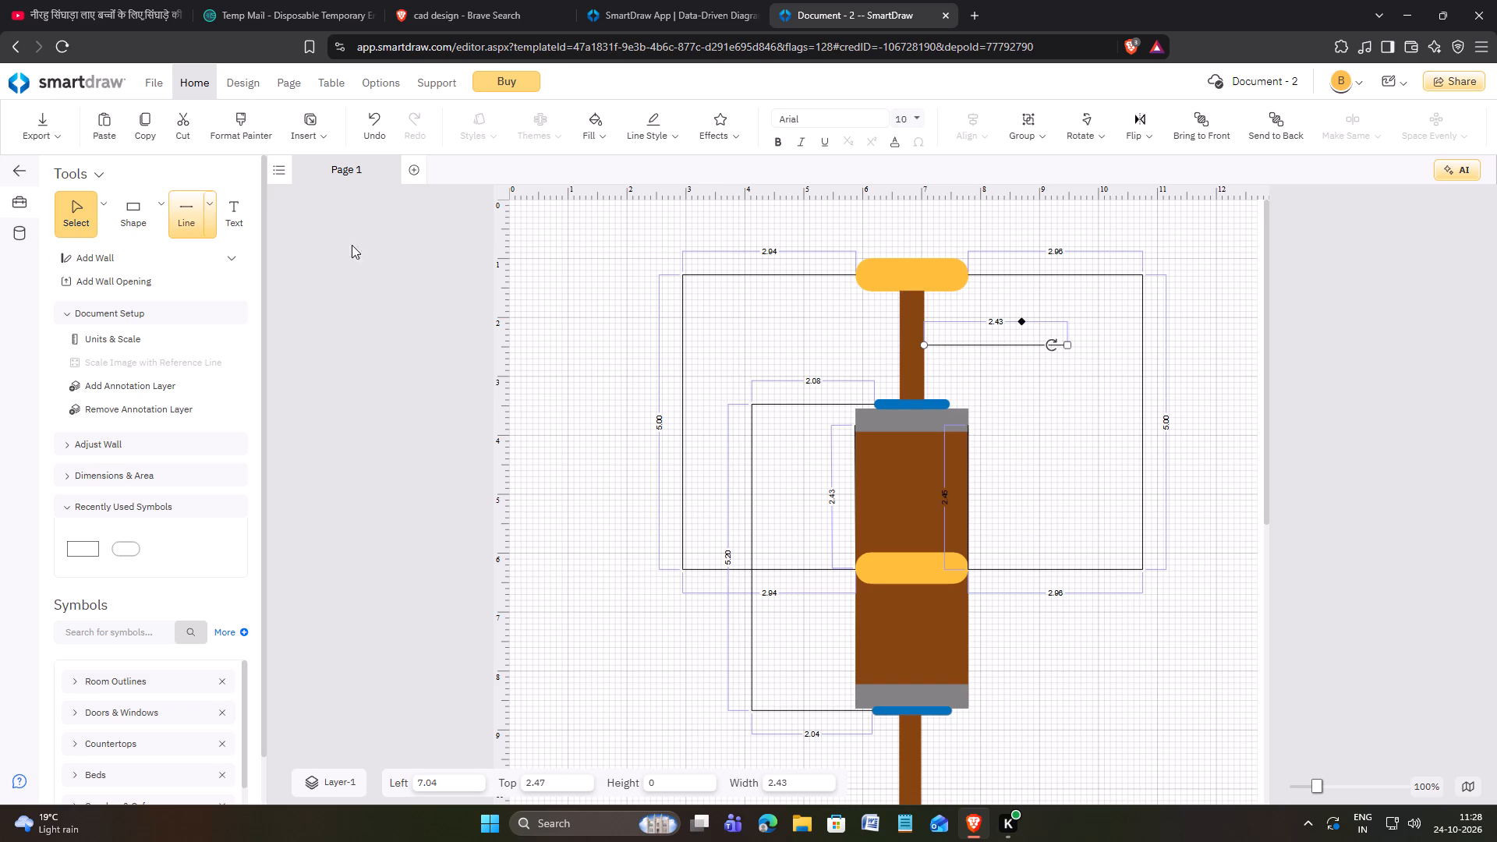
Draw a vertical line about 7.08 long downward from the outer end of the upper stem's line.
left_click(194, 209)
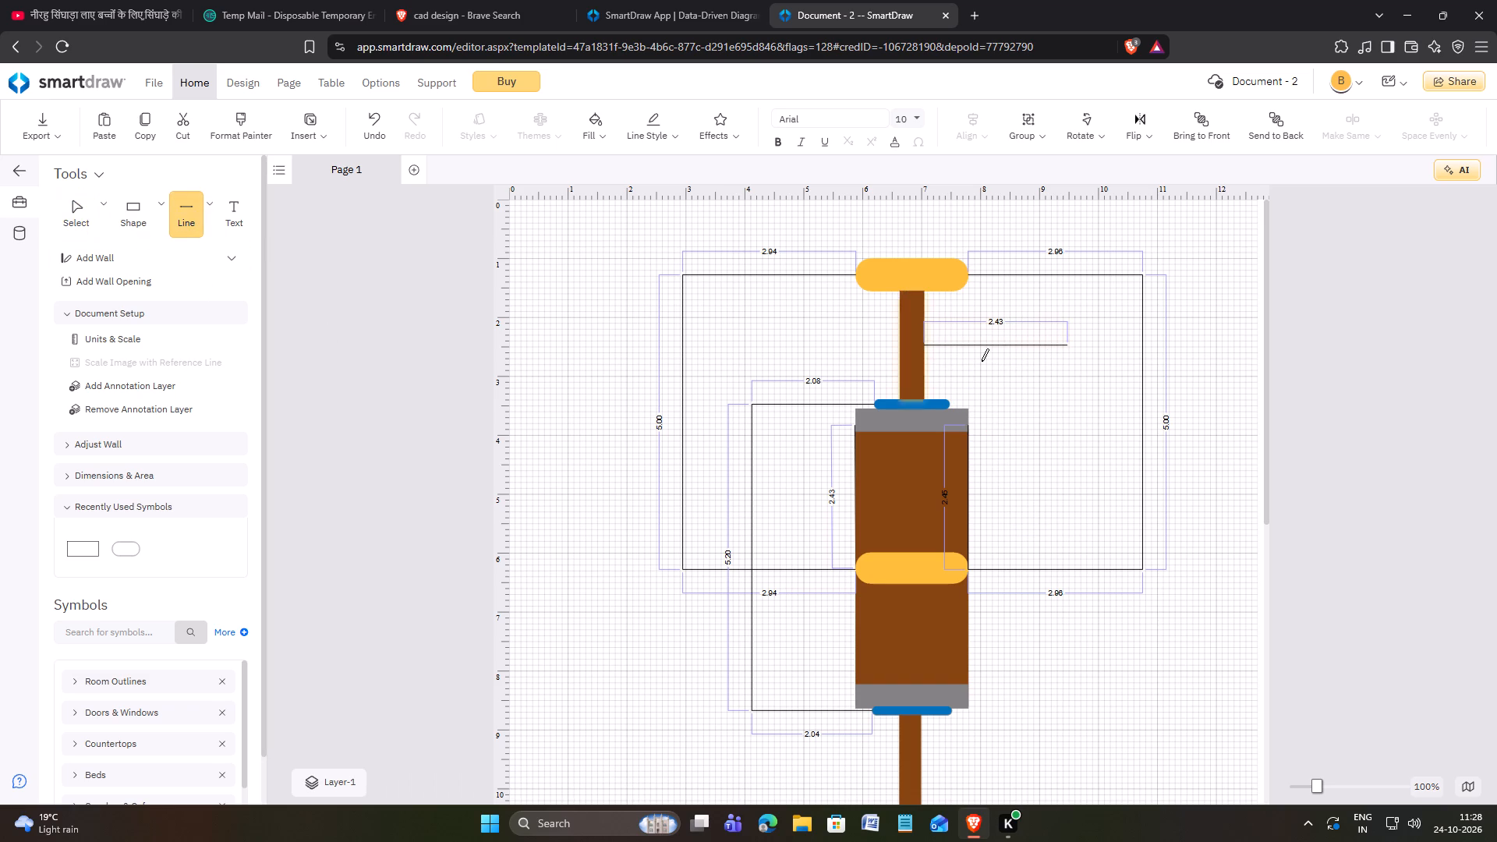
left_click_drag(1067, 345, 1067, 348)
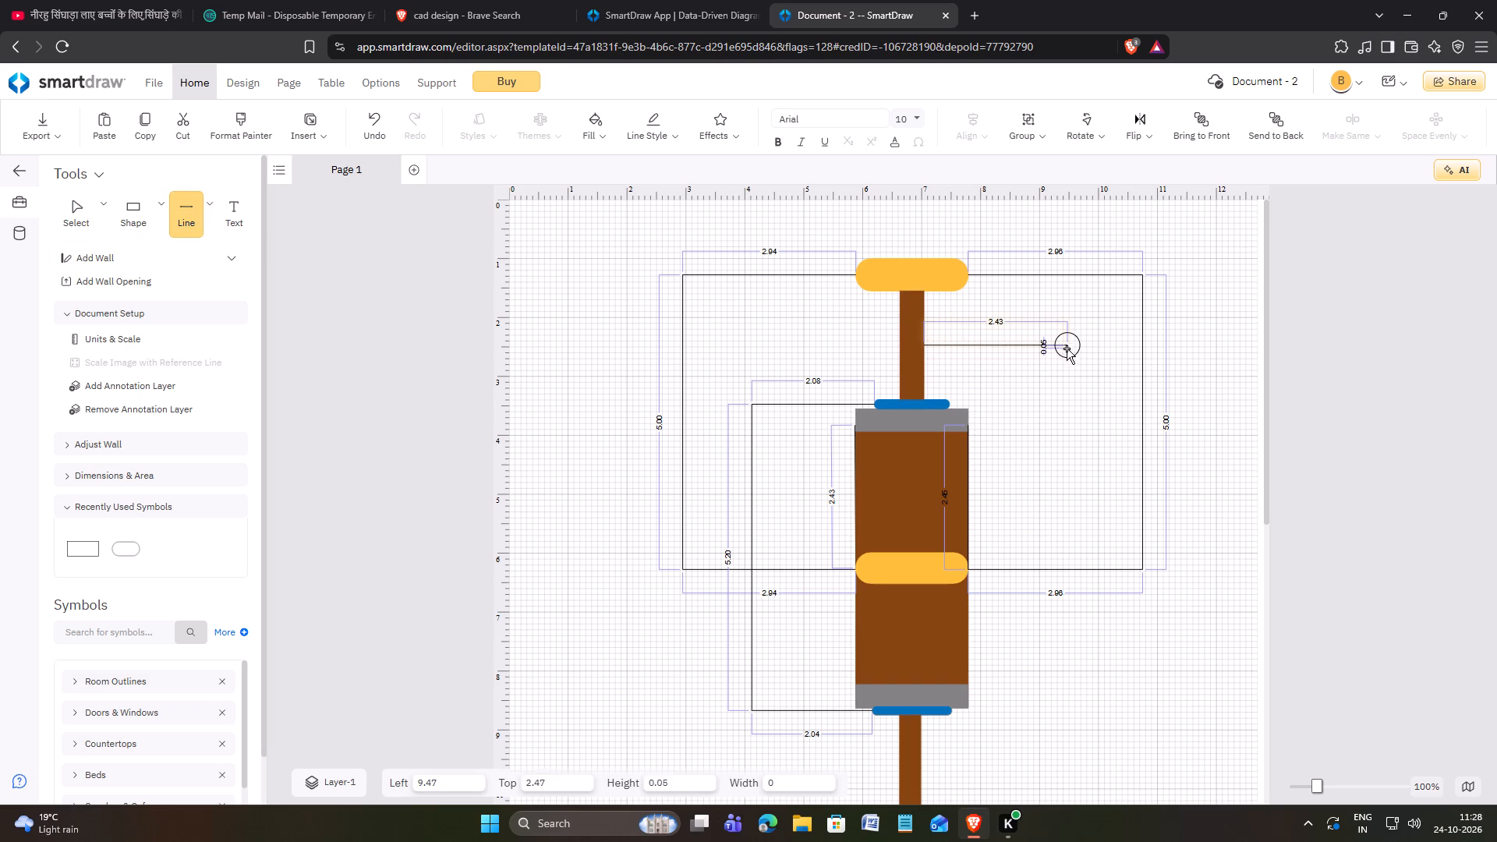
left_click_drag(1067, 348, 1078, 763)
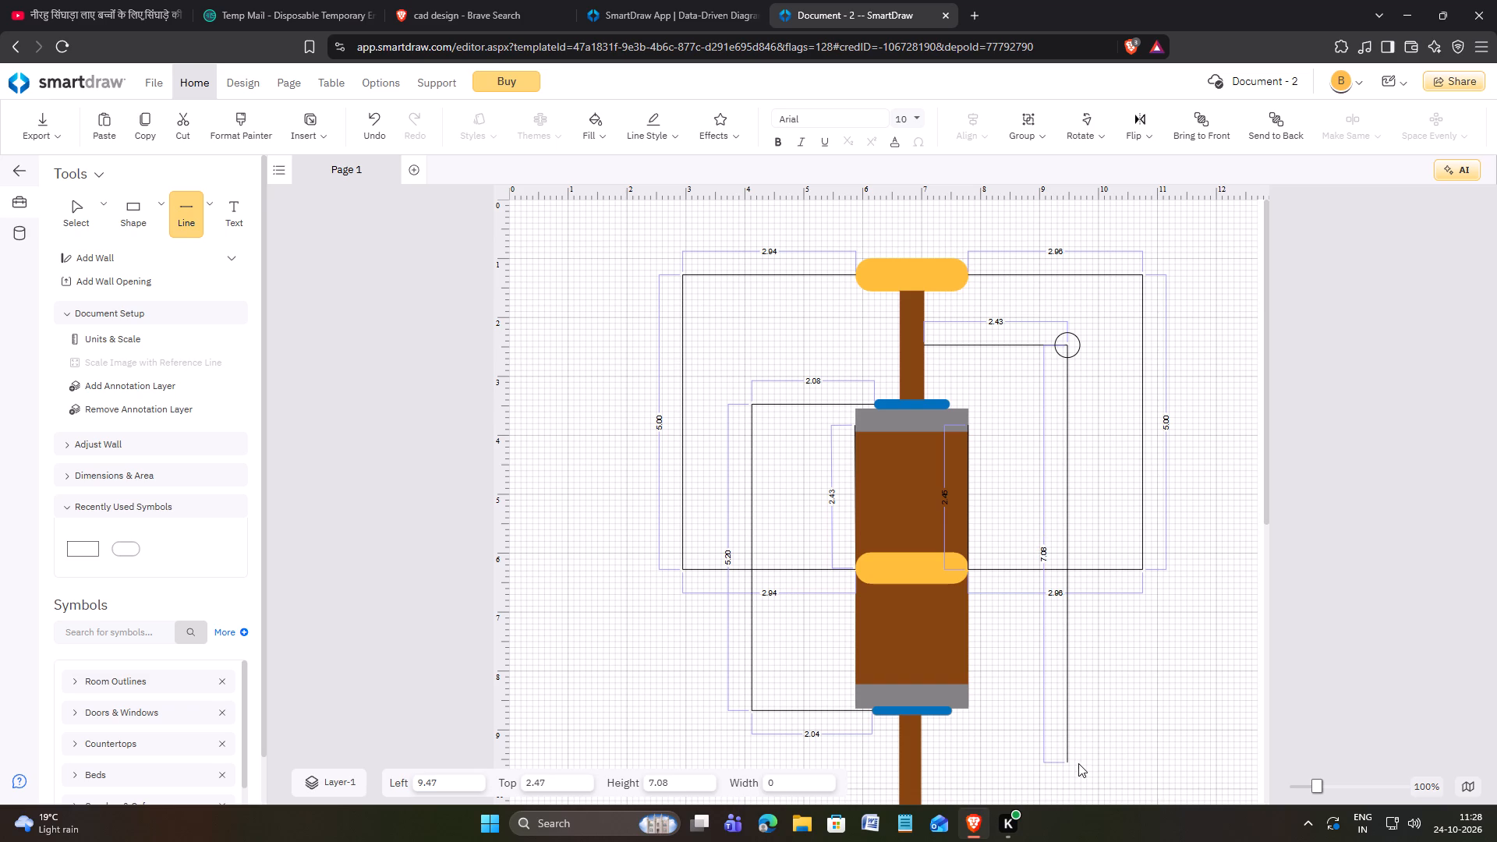
left_click_drag(1078, 763, 1080, 763)
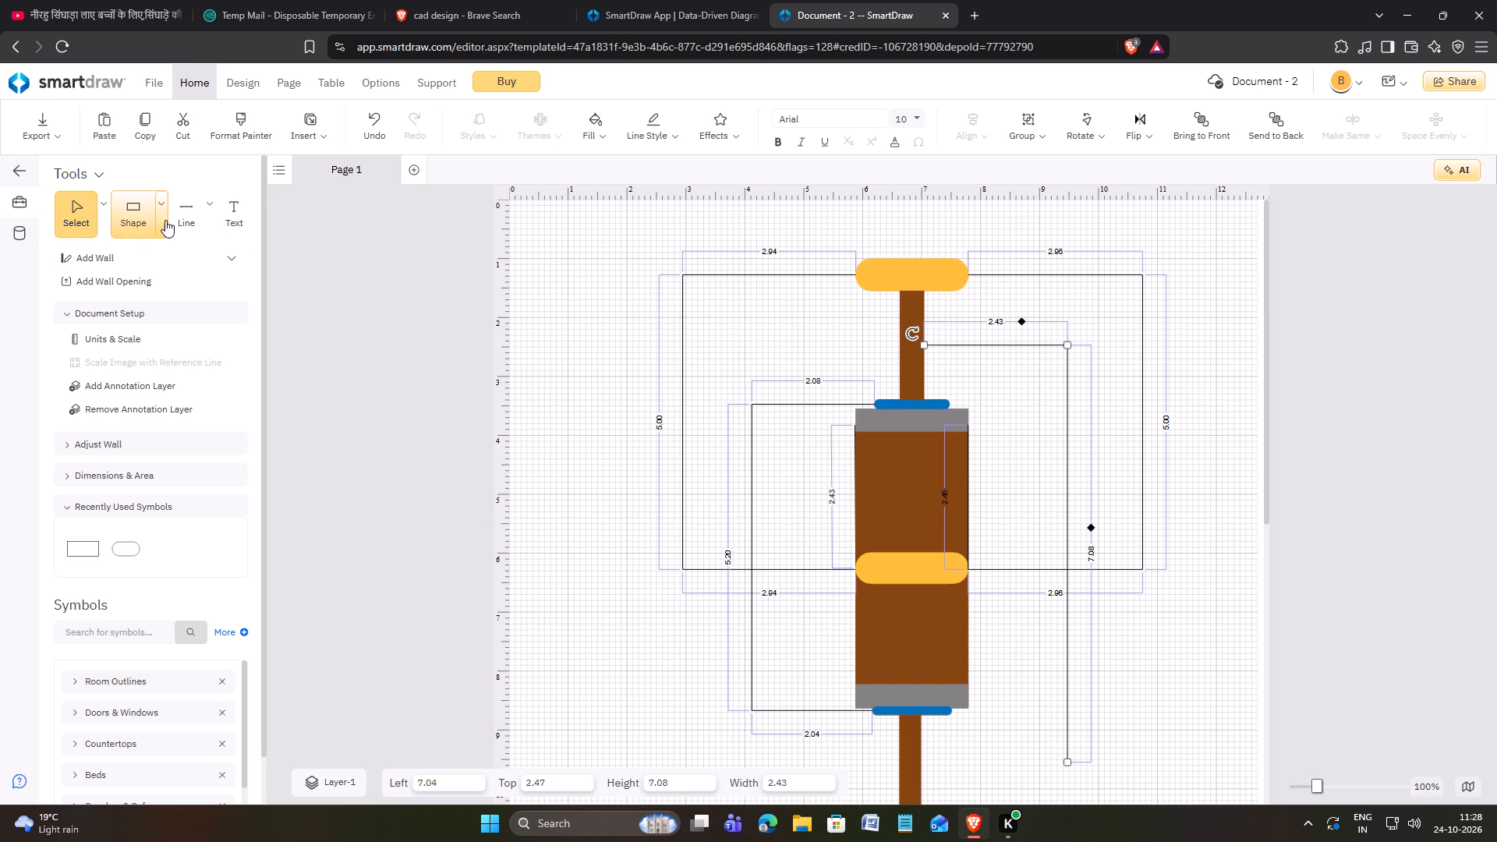
Draw a horizontal line about 2.43 long from the right vertical line's lower end back toward the lower brown stem.
left_click(189, 209)
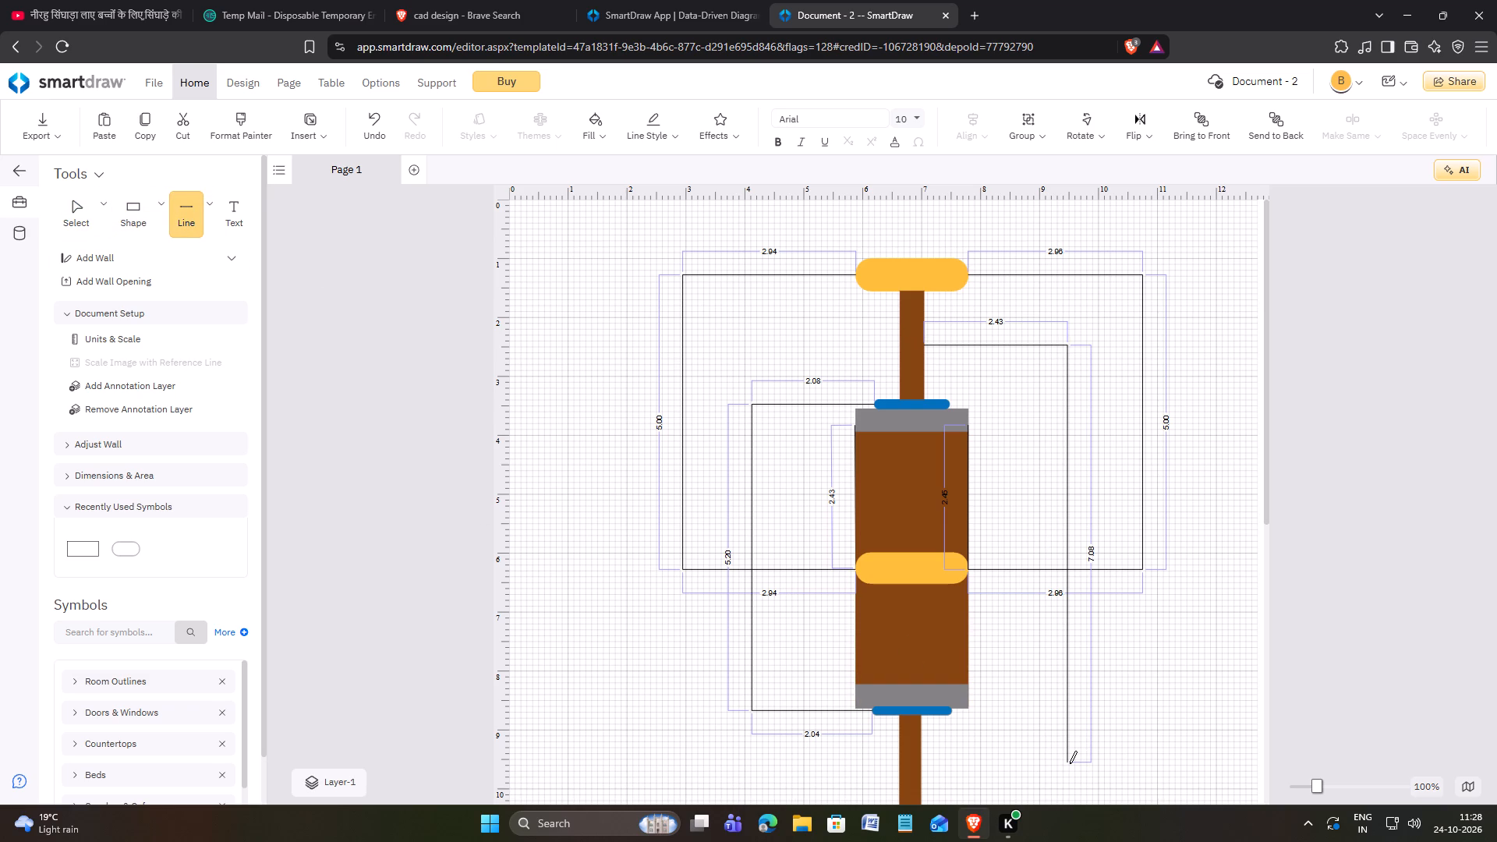
left_click_drag(1068, 762, 925, 764)
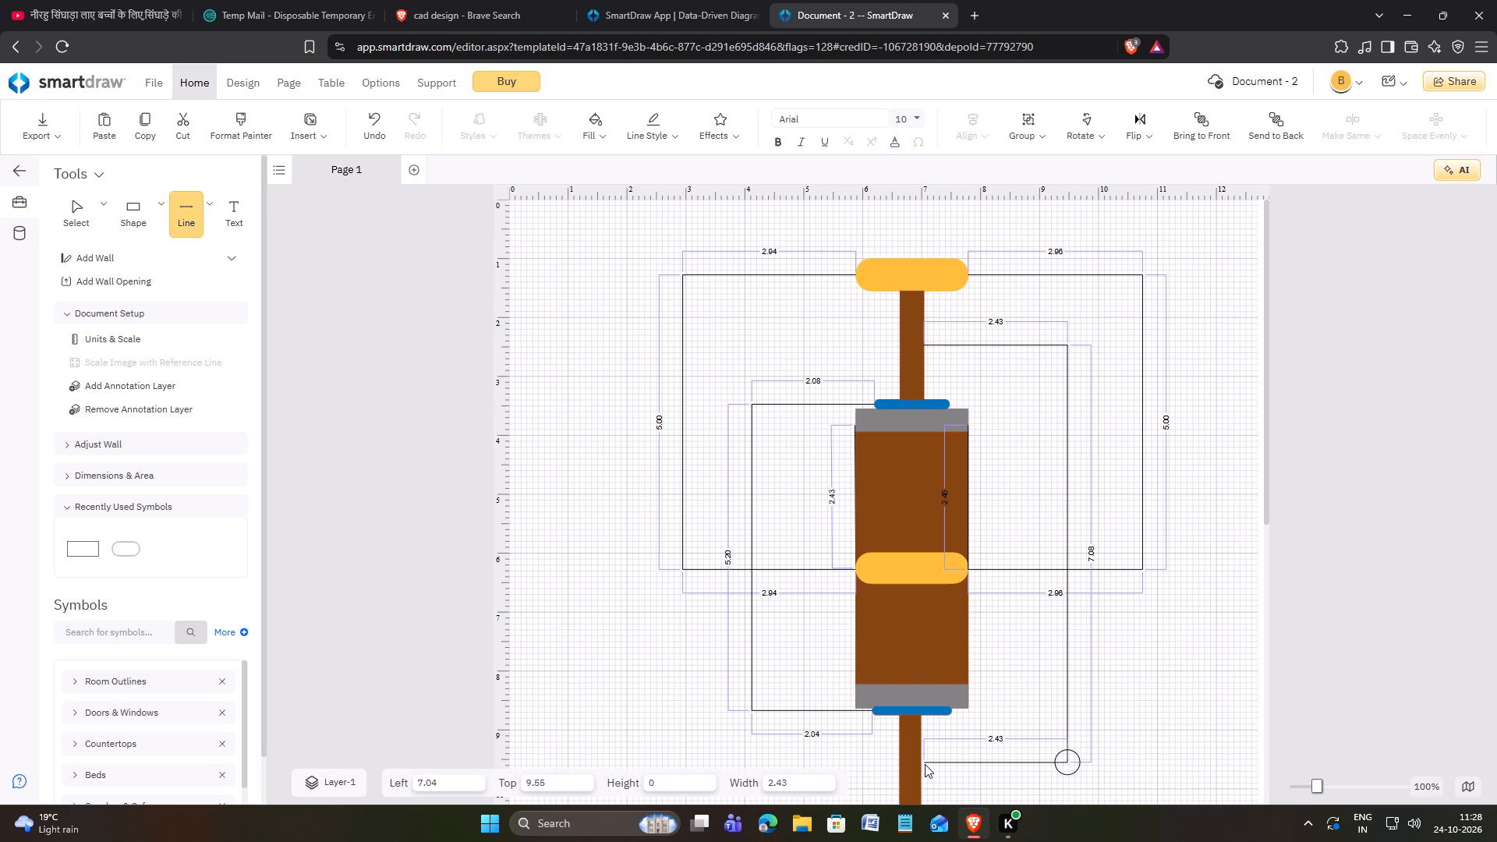
left_click_drag(925, 764, 924, 758)
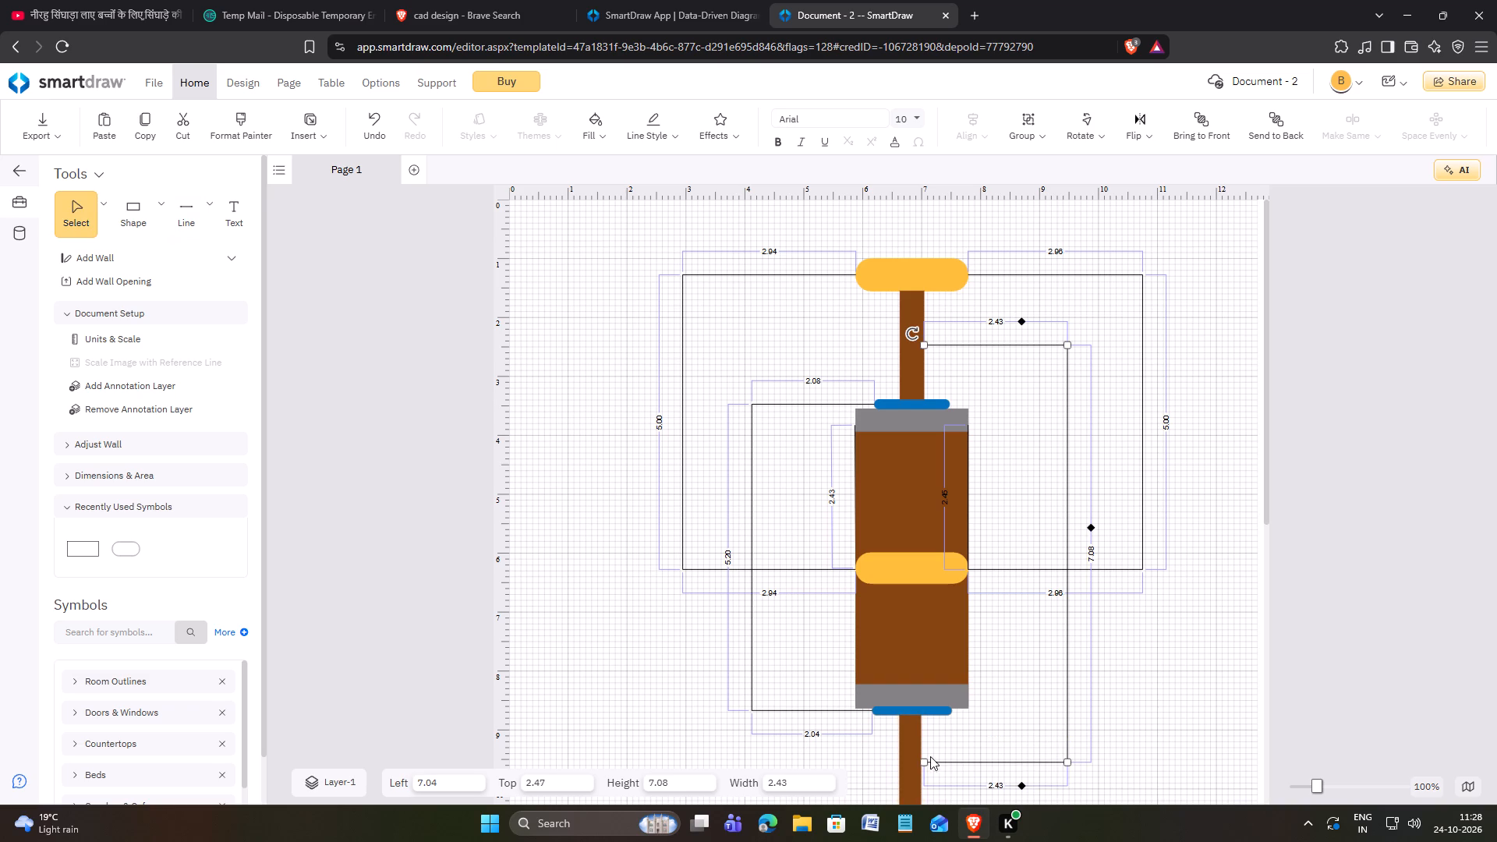
left_click(1131, 745)
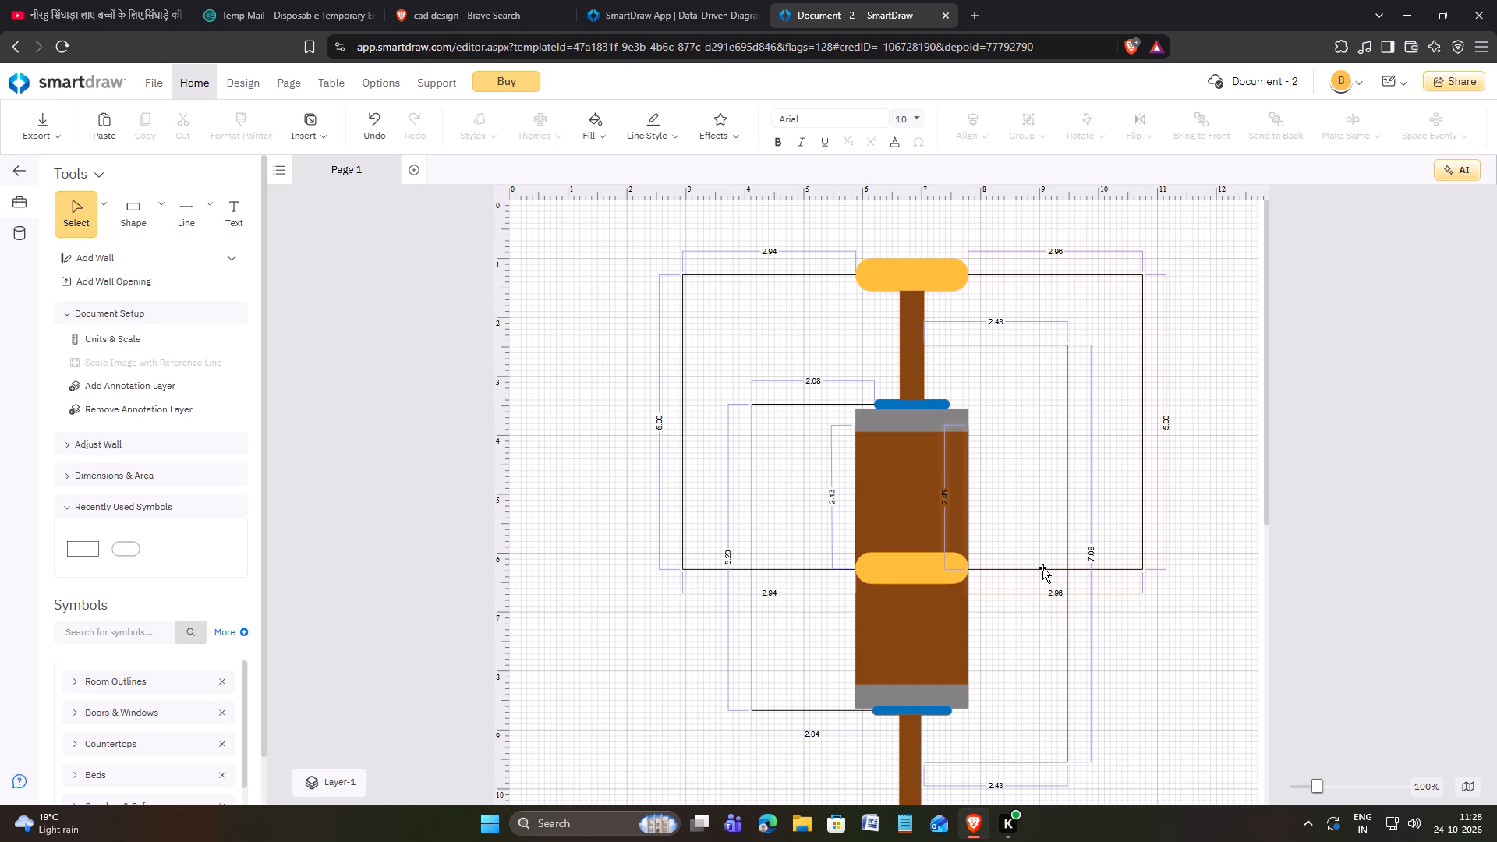
Attach the bottom line's end to the lower brown stem and level its corner, making it about 2.49 long and the vertical side about 7.26.
left_click(952, 764)
left_click(923, 764)
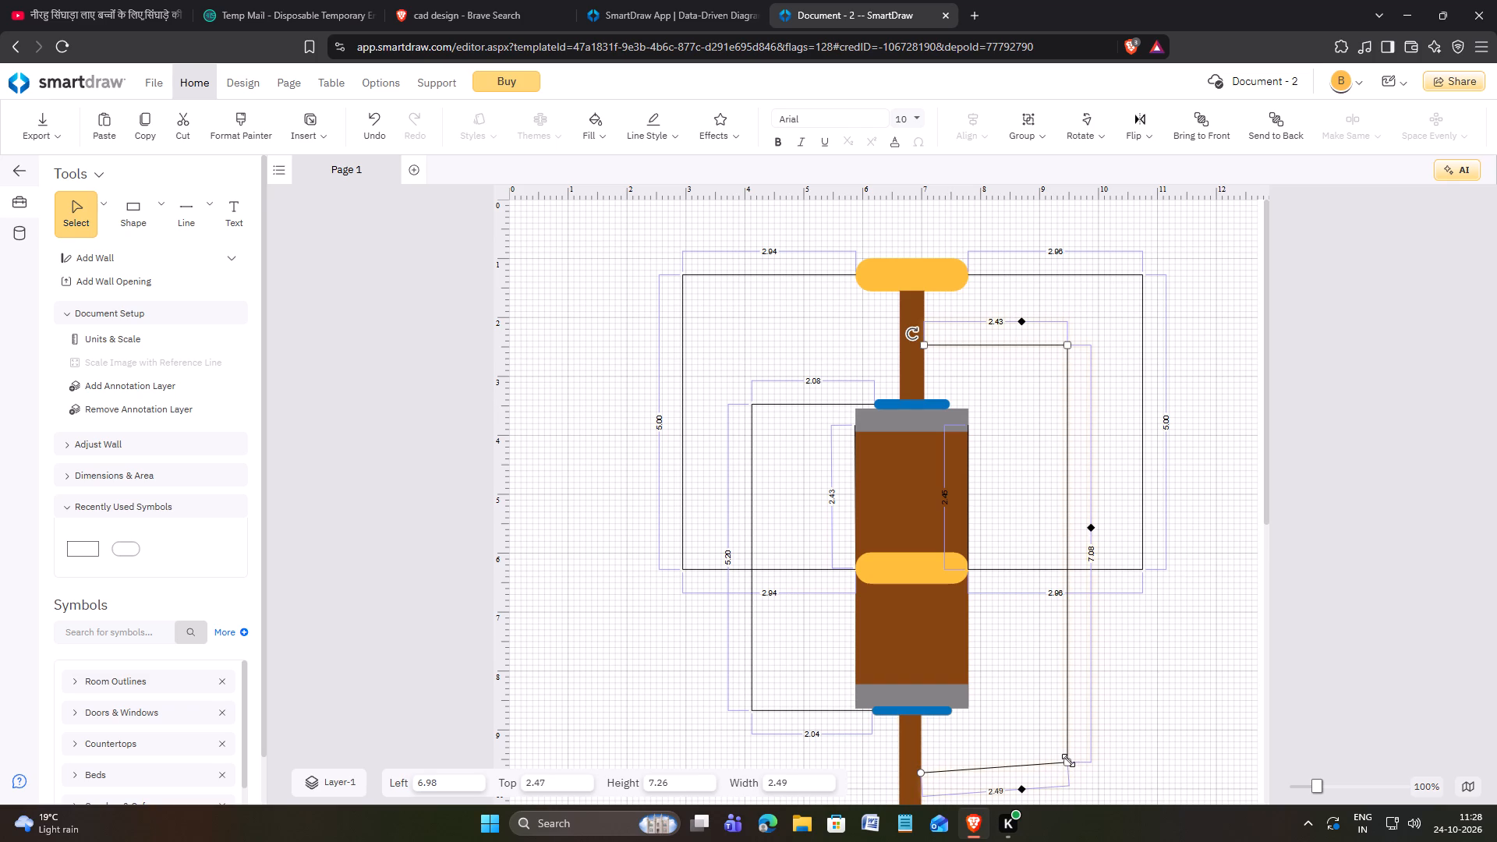
left_click_drag(1068, 760, 1066, 770)
left_click(1155, 726)
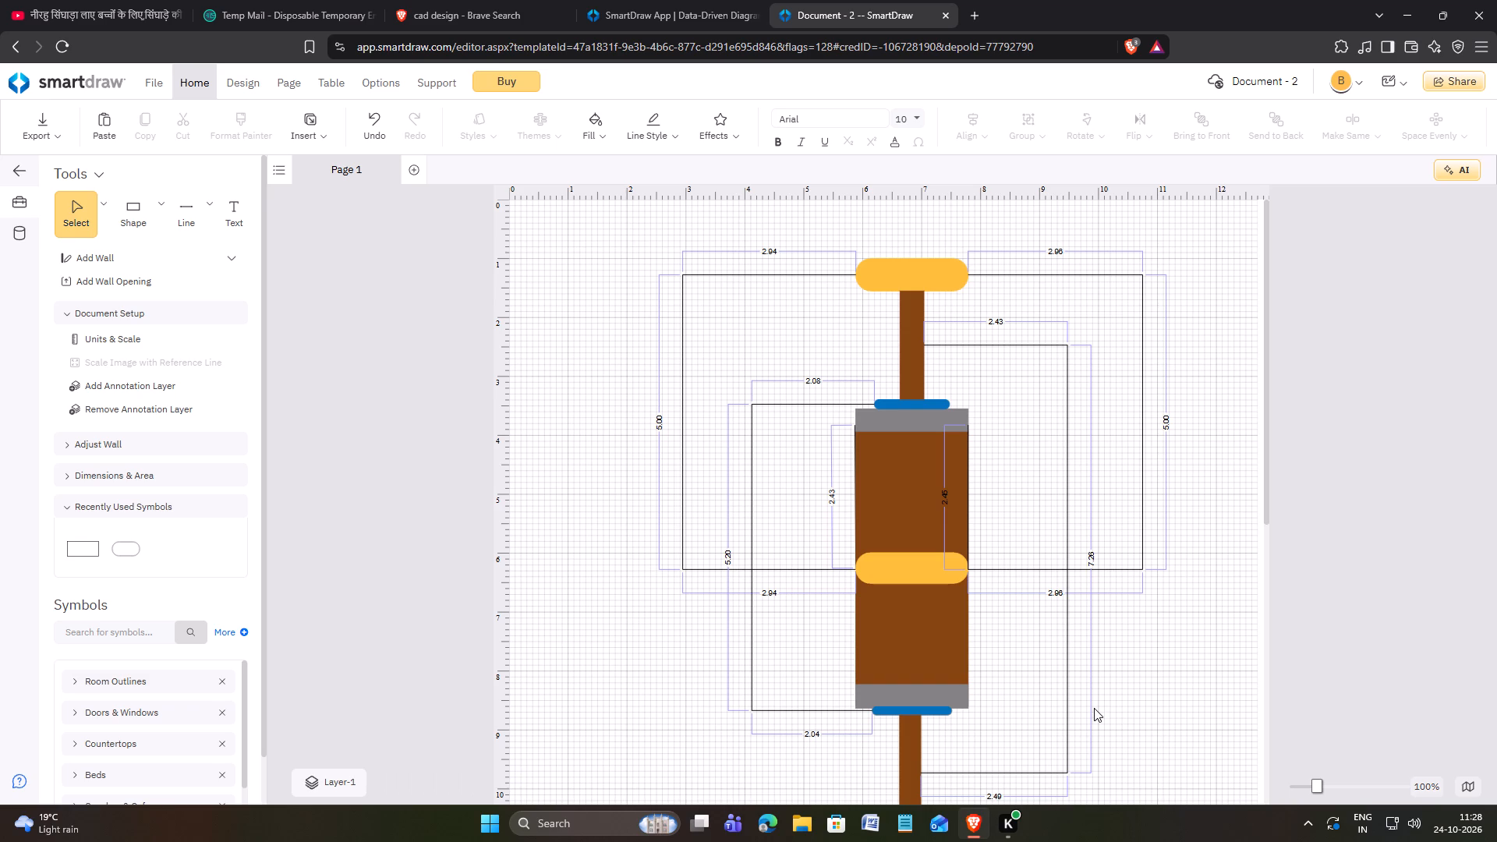
left_click(1121, 688)
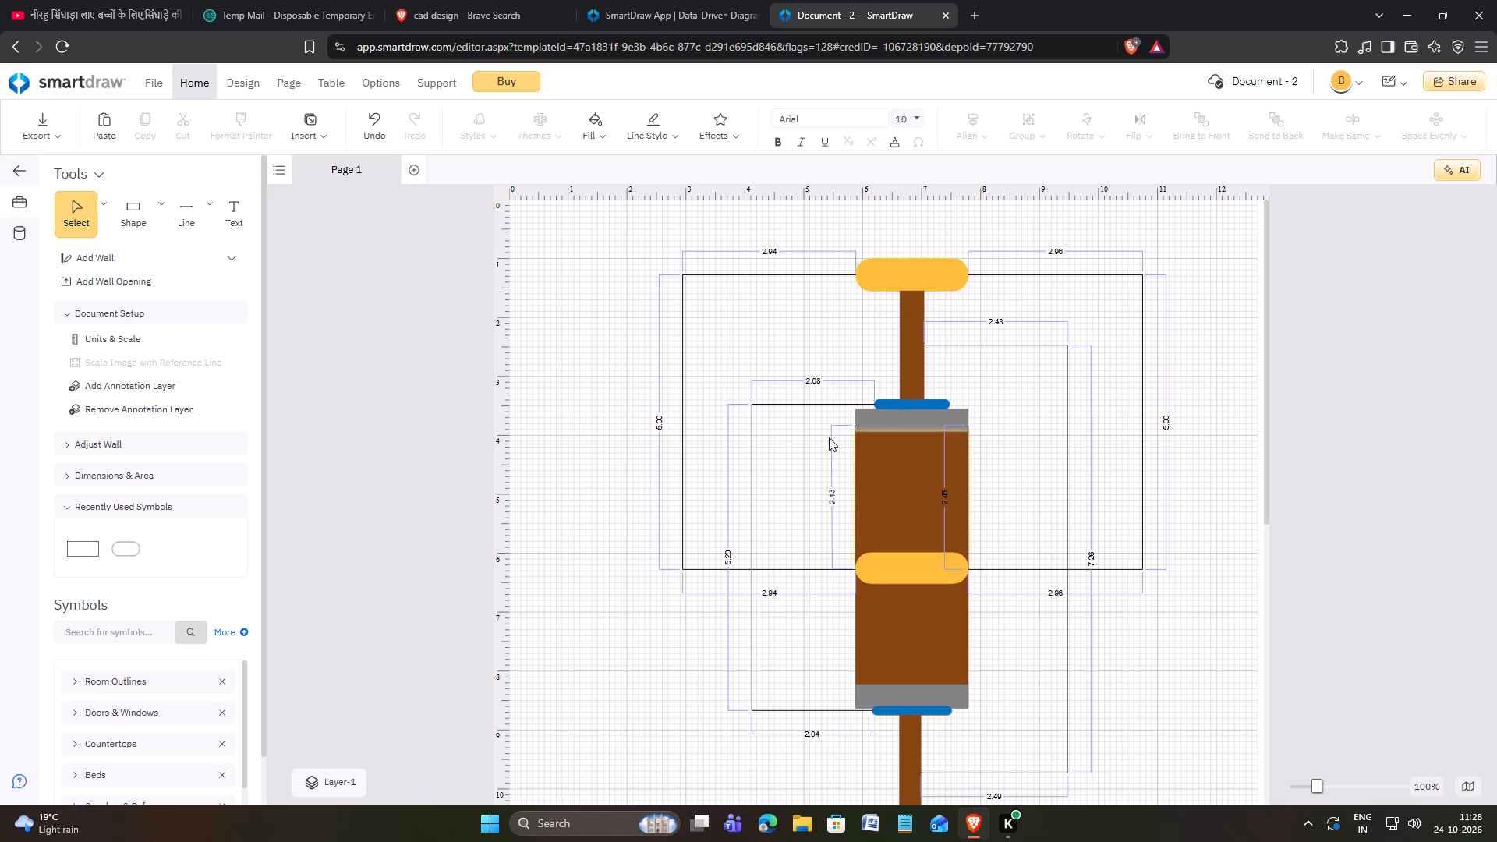
Review the whole figure from the top orange shape to the lower brown stem, checking the connecting loops on both sides.
scroll(737, 571, "down", 2)
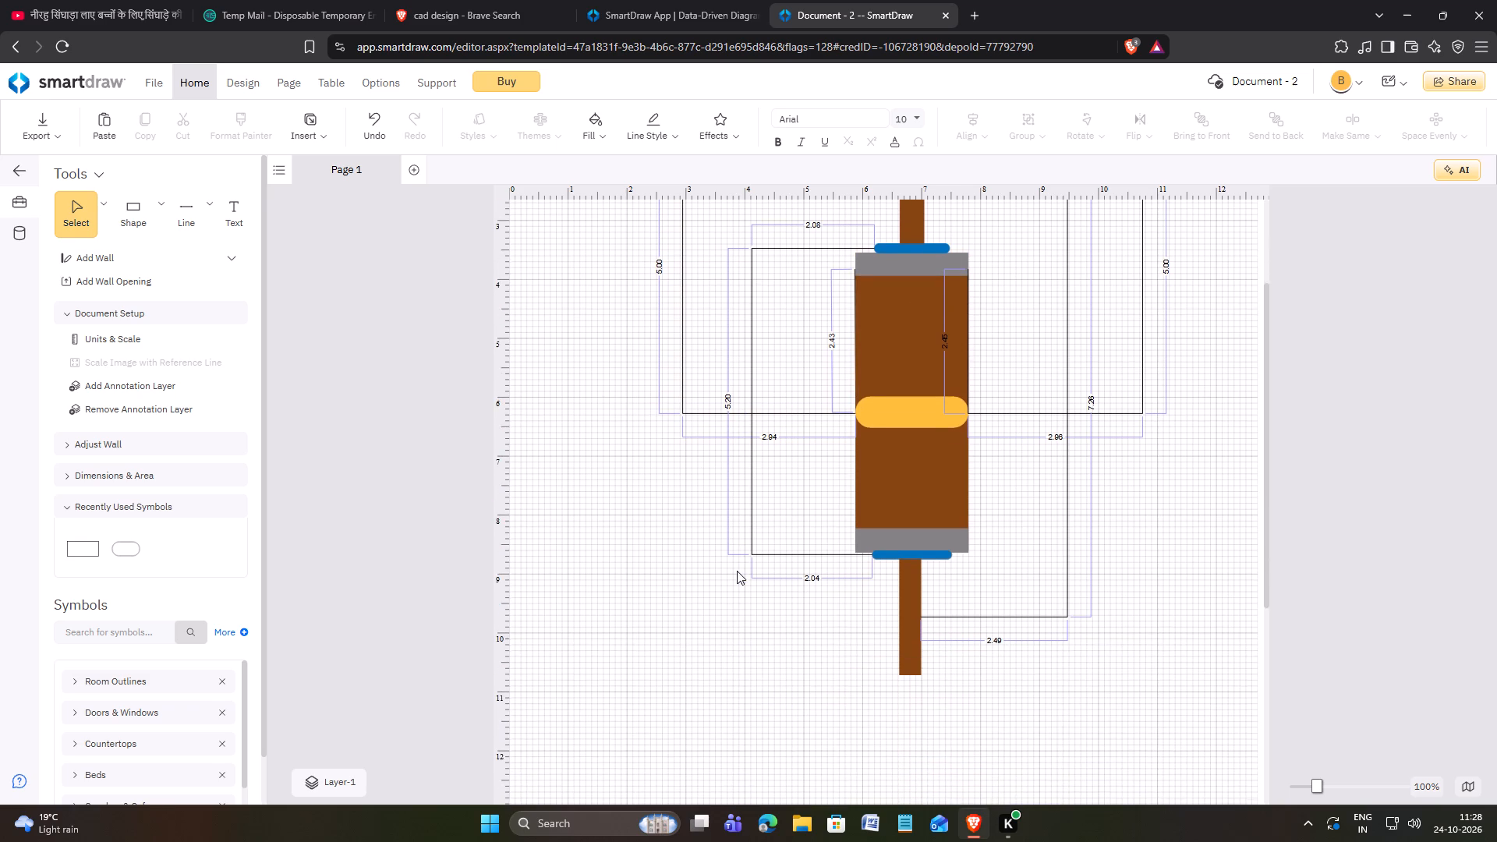
scroll(810, 545, "up", 2)
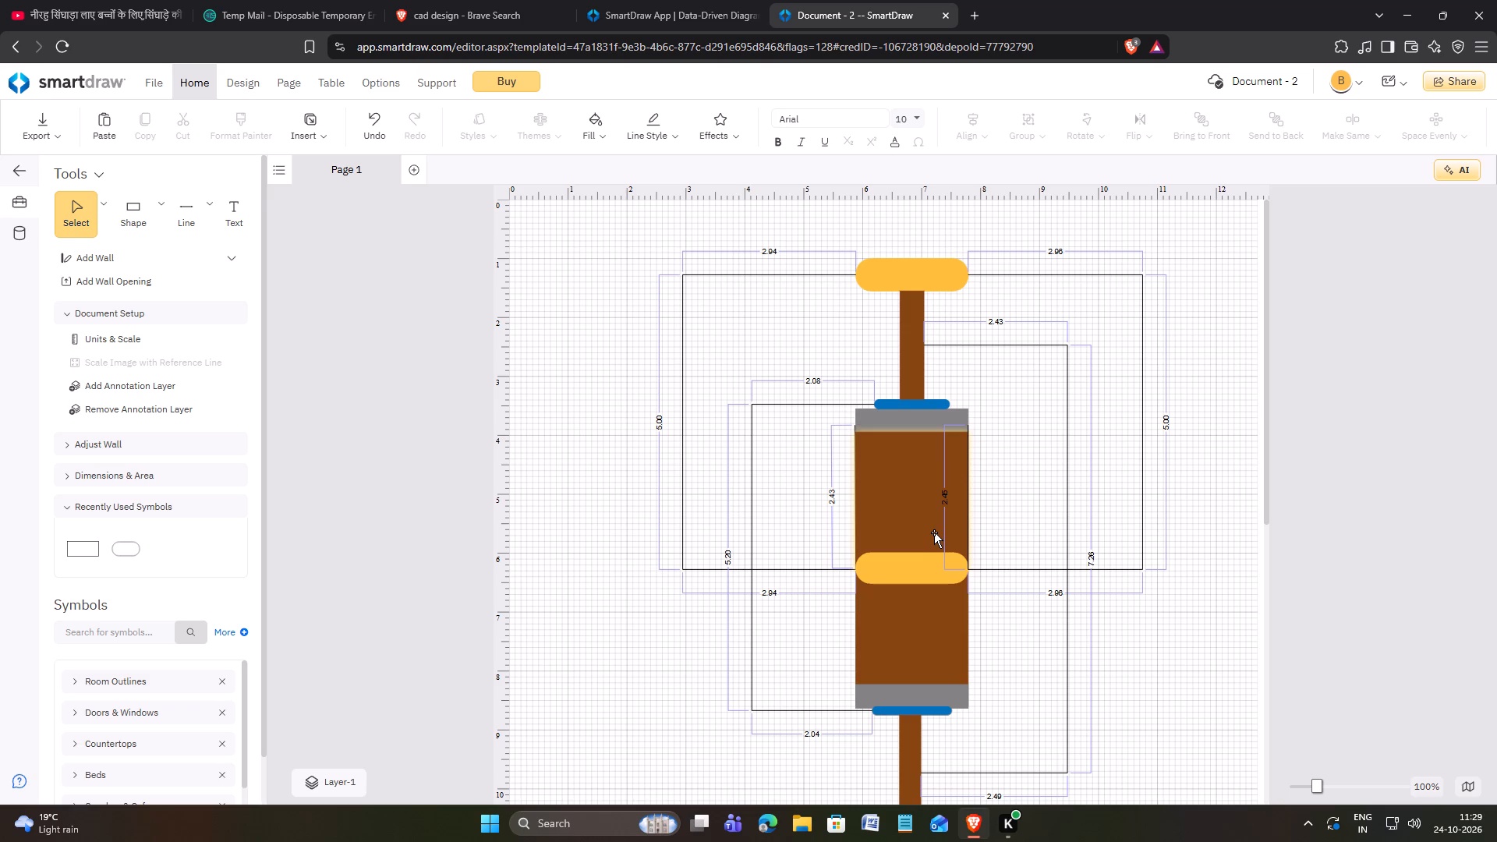
scroll(934, 532, "down", 2)
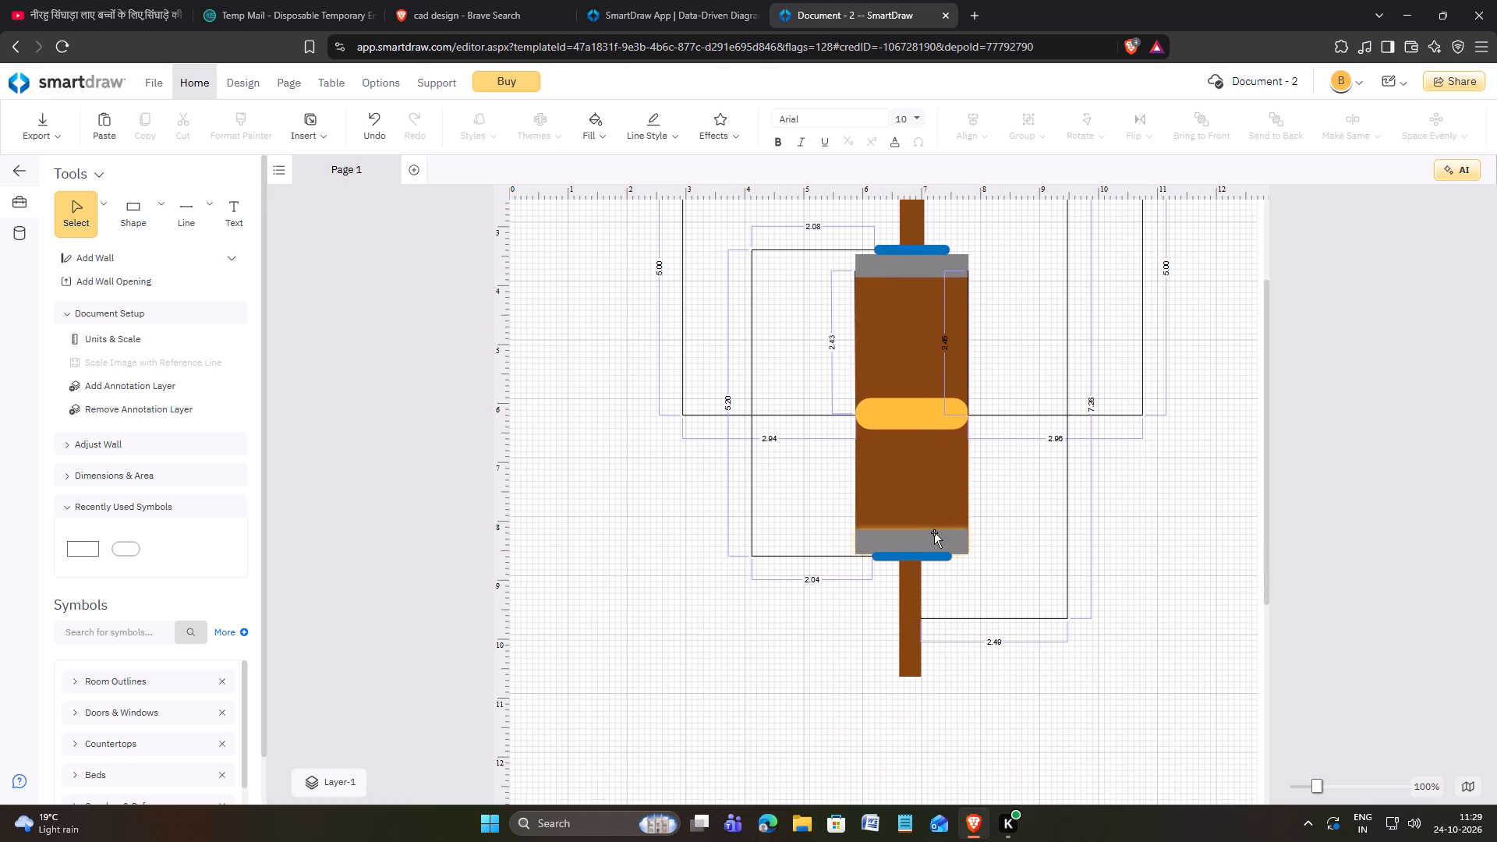
left_click(663, 0)
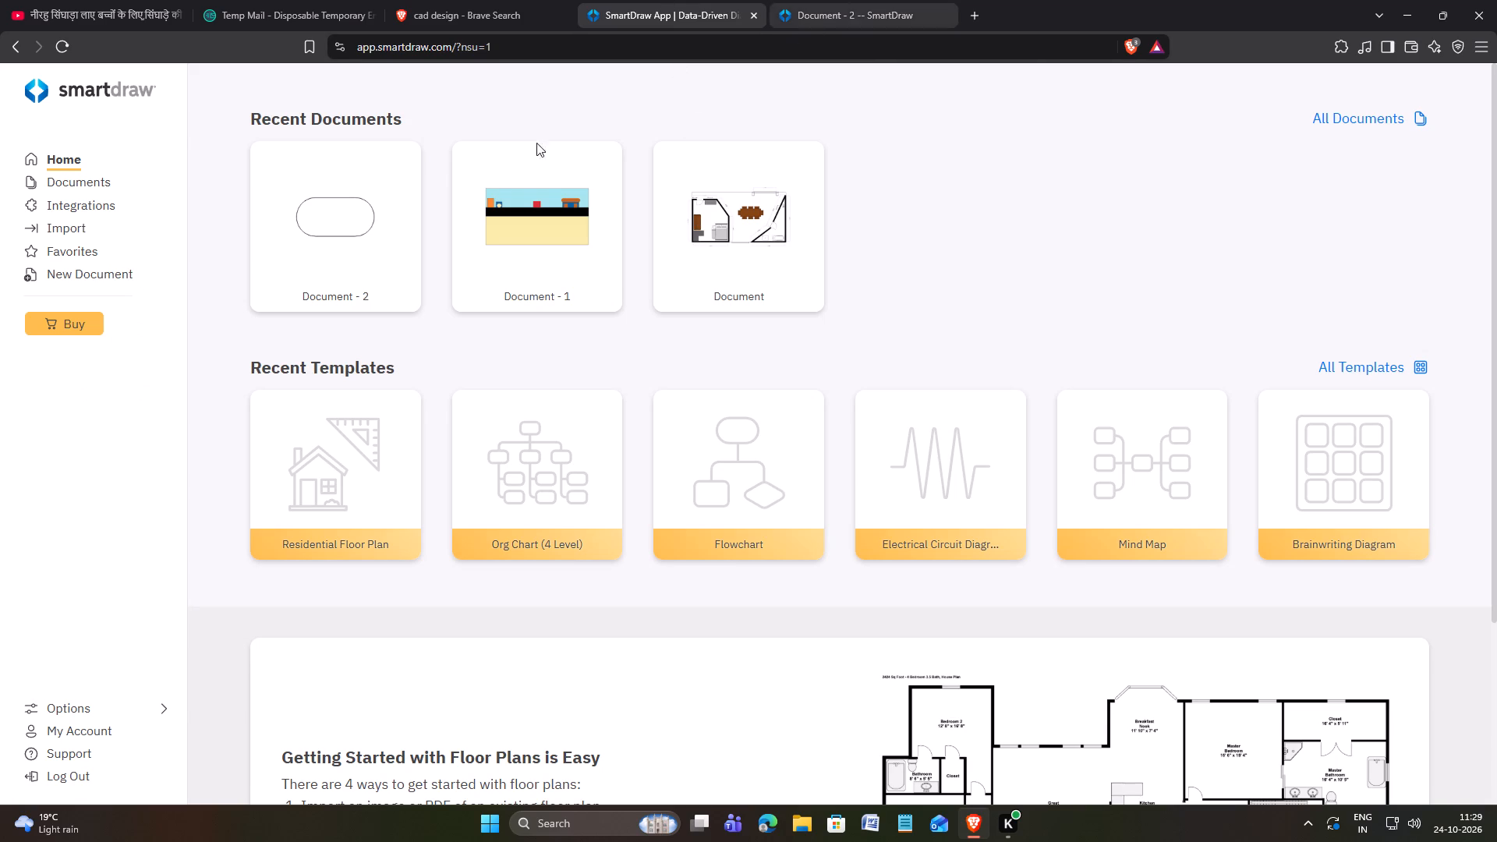
scroll(363, 414, "up", 4)
left_click(838, 0)
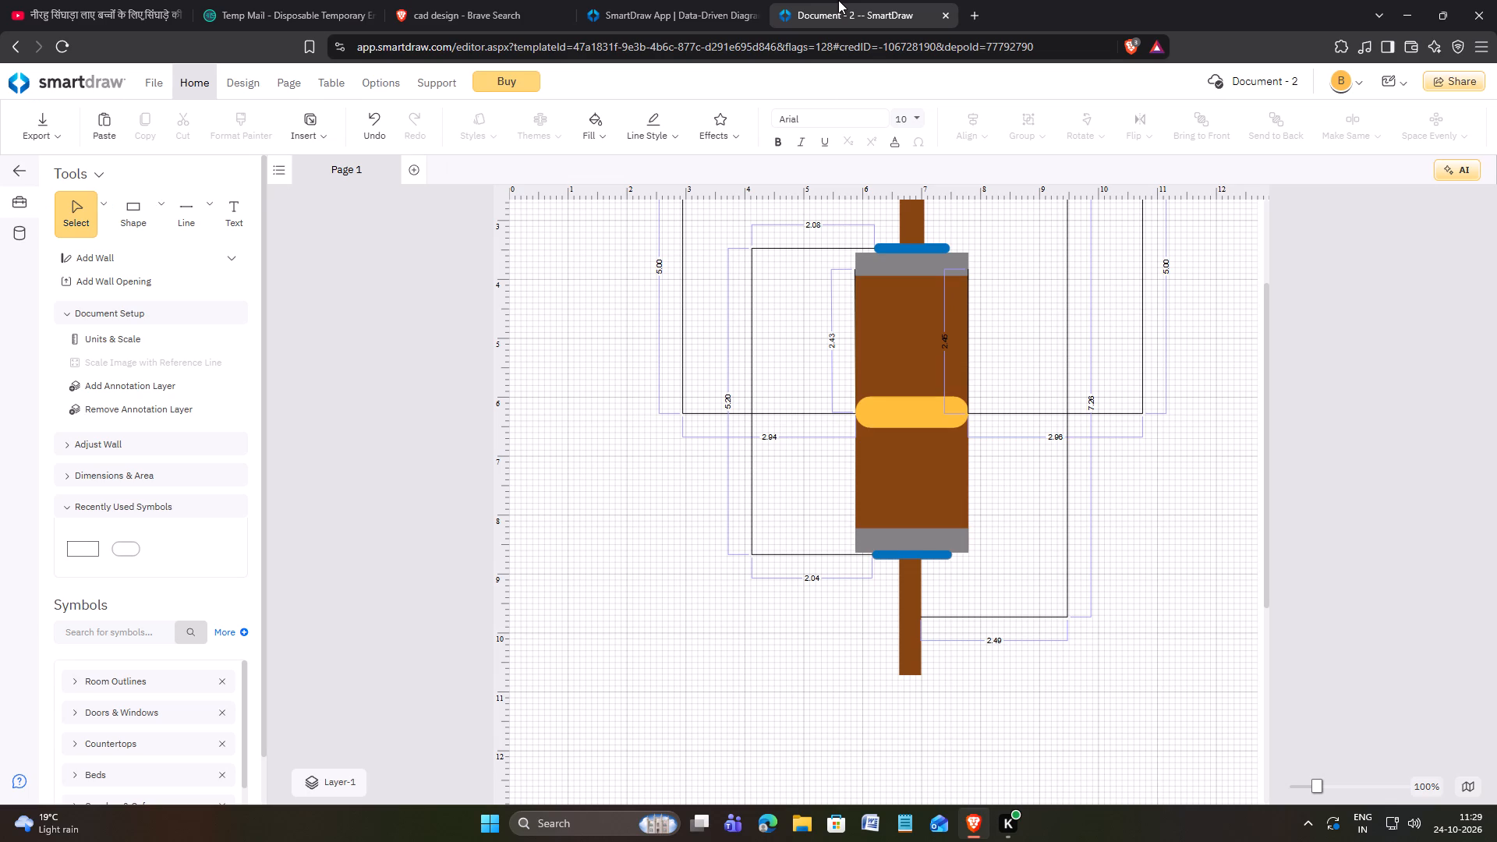
scroll(858, 433, "up", 5)
scroll(858, 432, "down", 3)
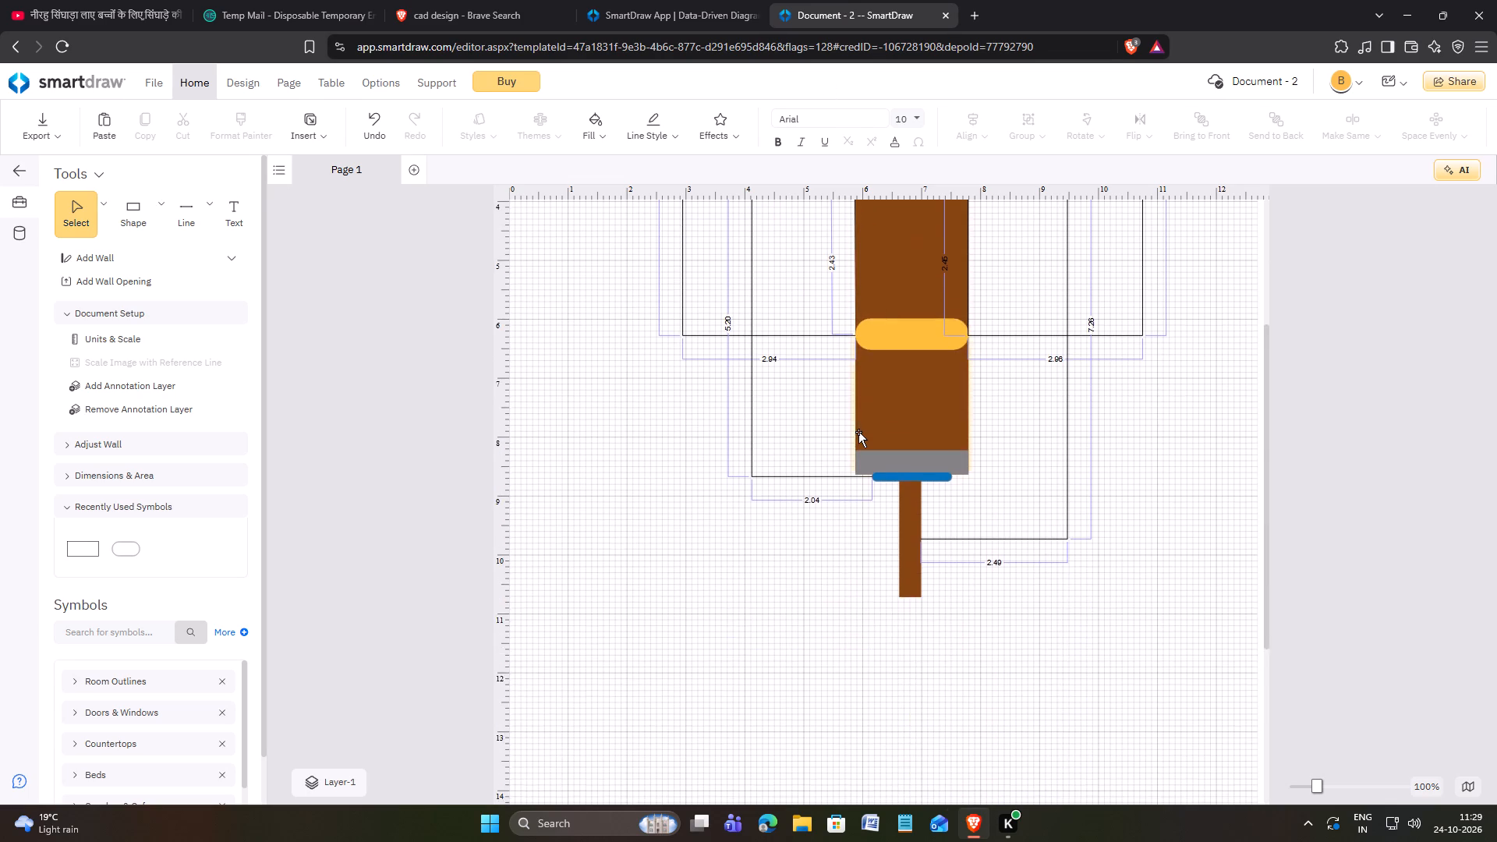
scroll(858, 432, "down", 10)
scroll(885, 444, "up", 7)
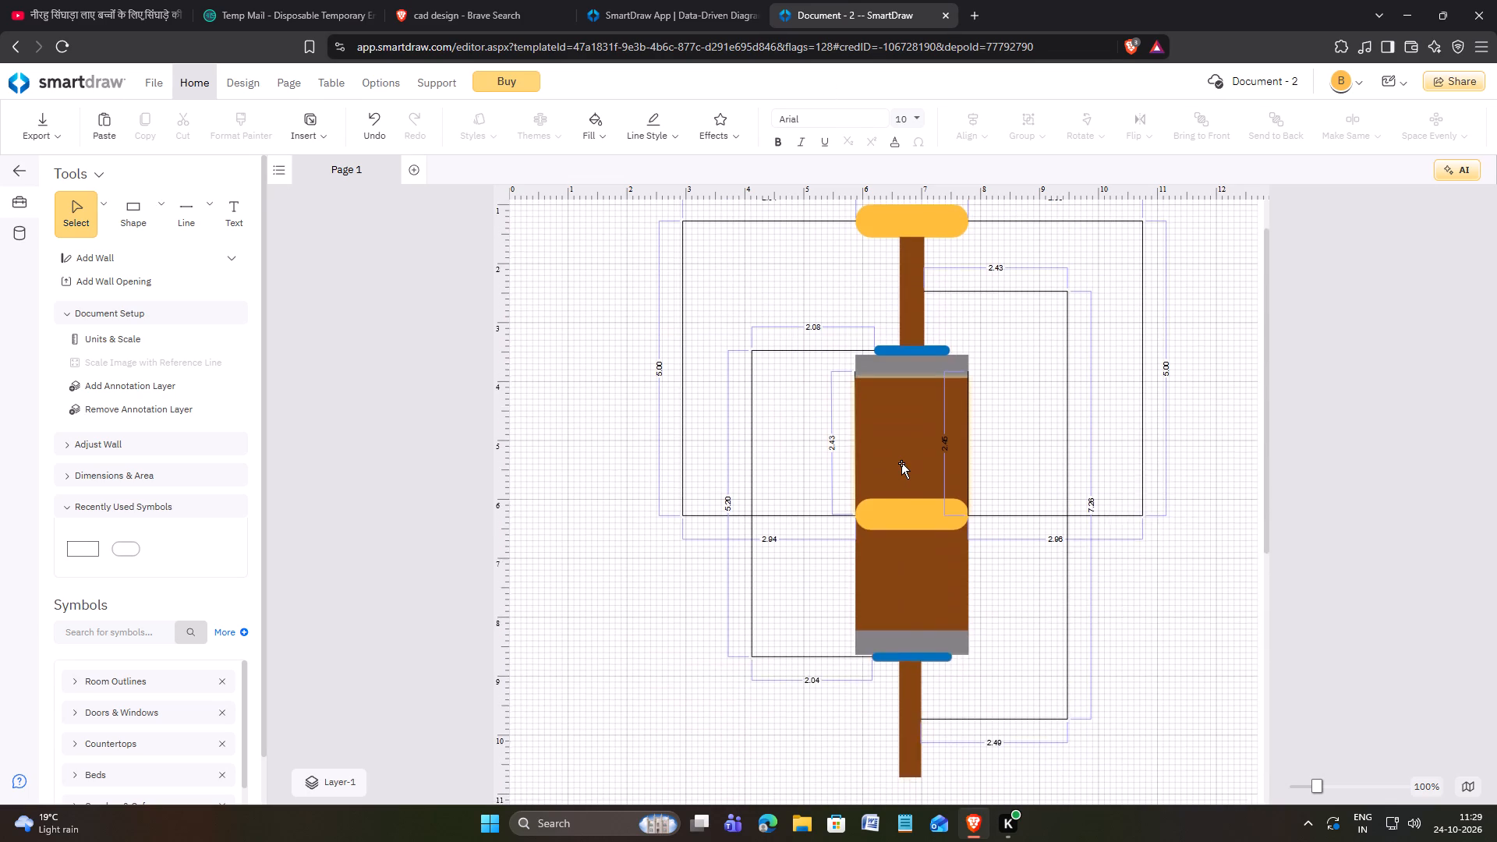
scroll(901, 463, "up", 2)
scroll(970, 474, "down", 2)
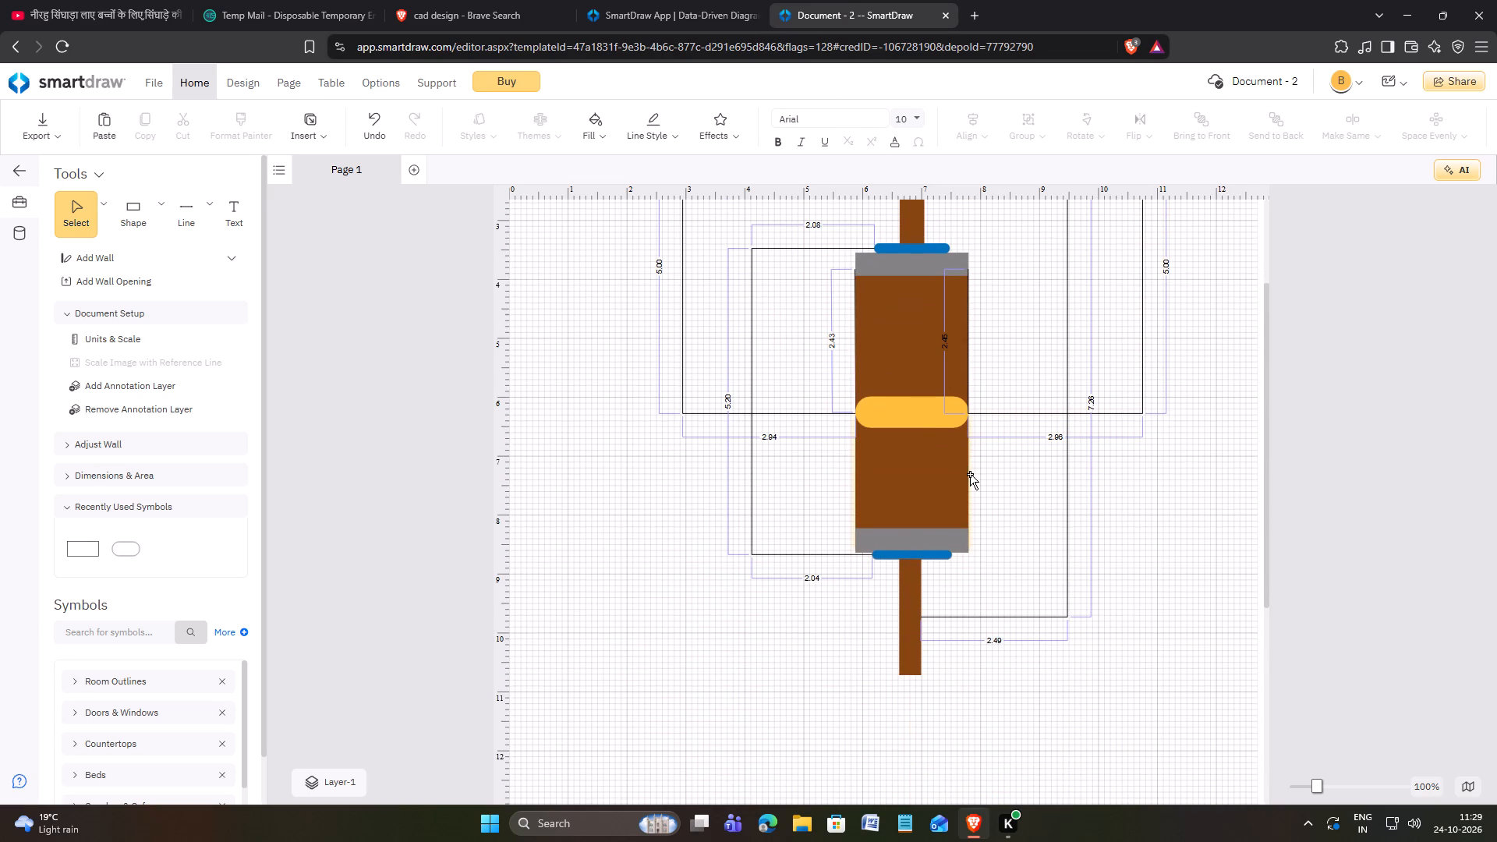
scroll(970, 472, "up", 2)
left_click(1081, 470)
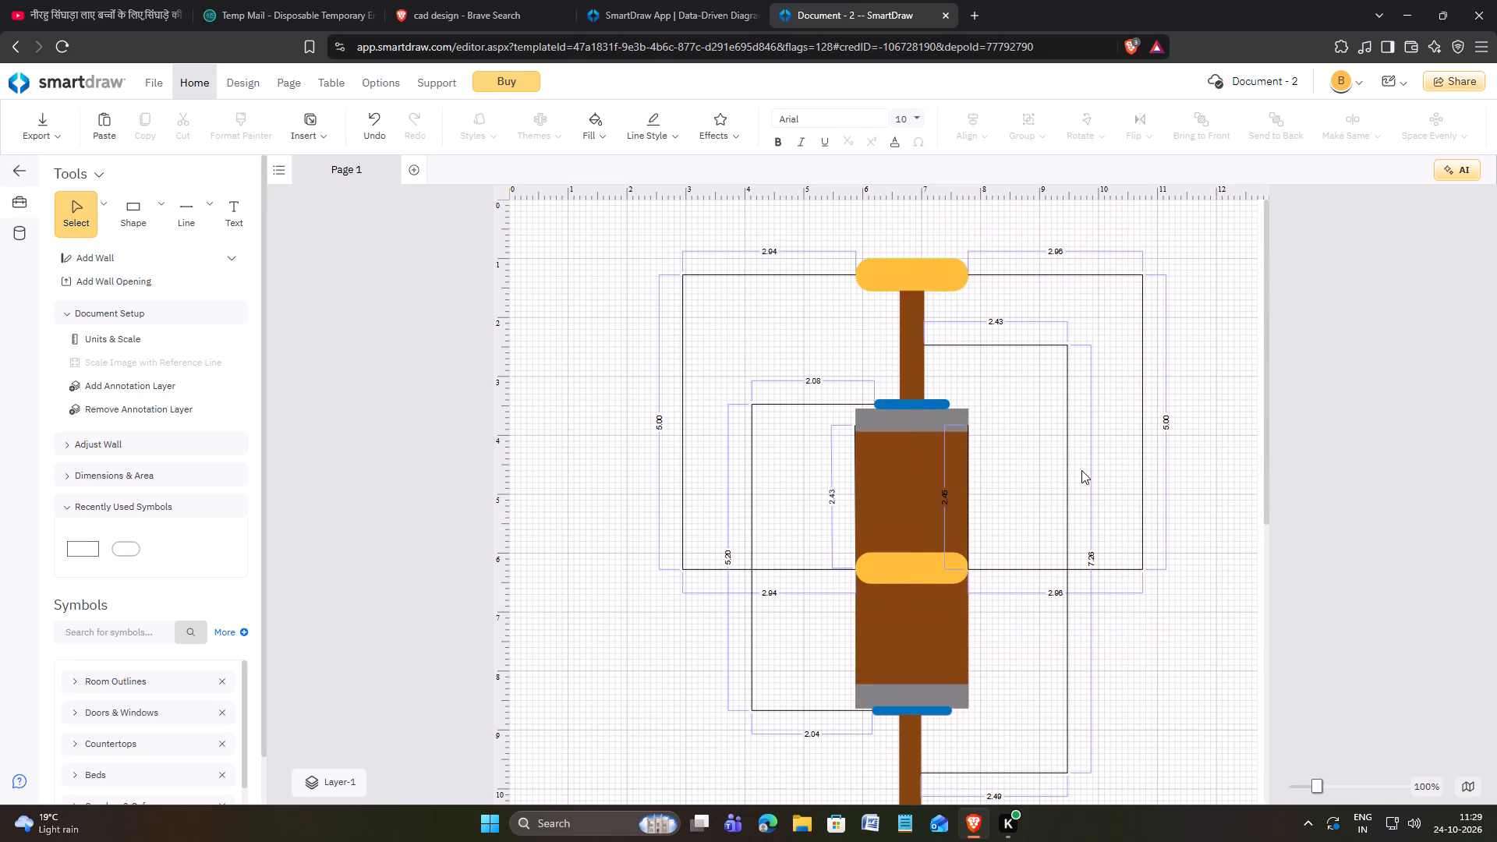